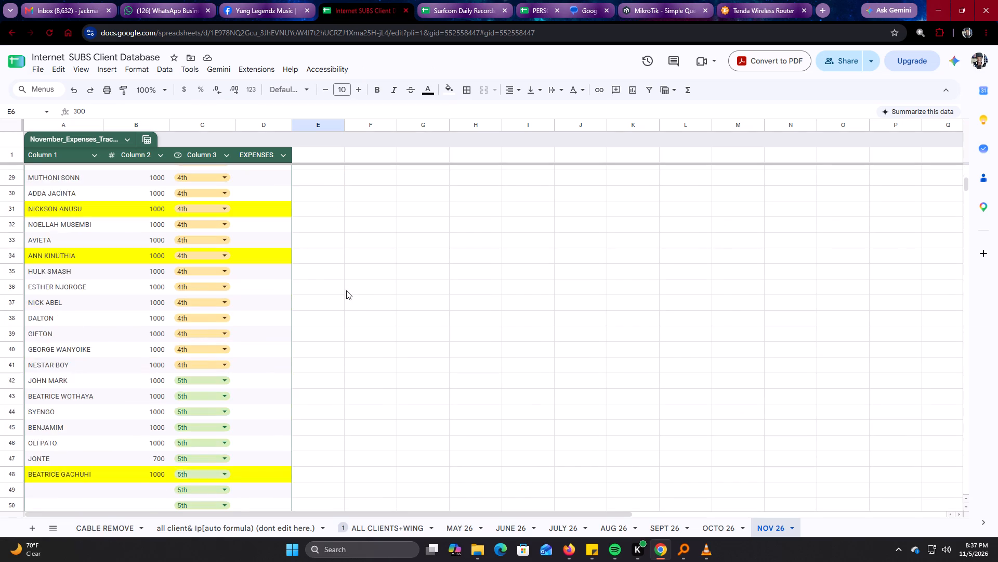
Extend the NOV 26 table down to row 58 by filling the 5th value from the last row of Column 3.
{"action": "scroll", "coordinate": [346, 290], "scroll_direction": "down", "scroll_amount": 5}
{"action": "left_click", "coordinate": [110, 226]}
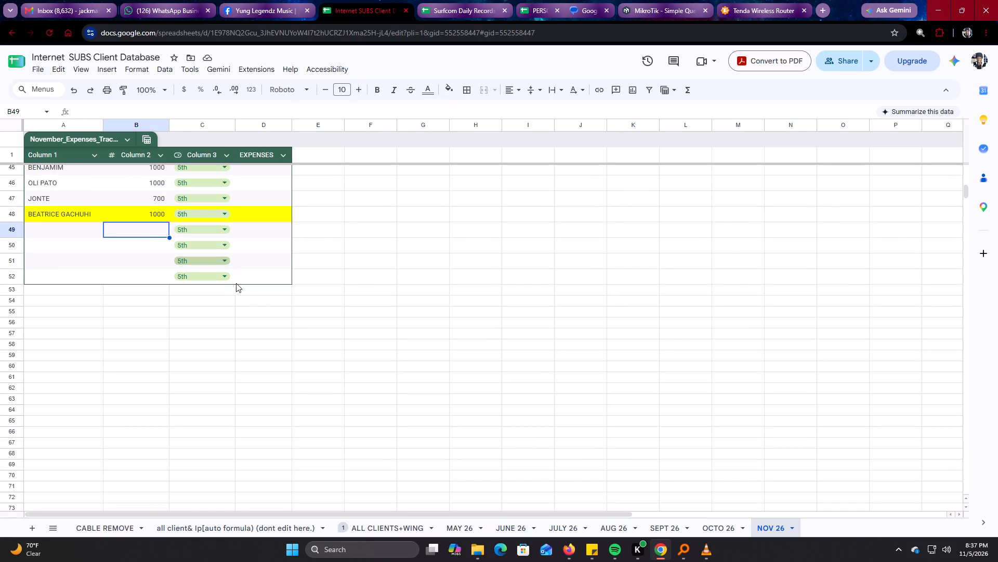
{"action": "left_click", "coordinate": [228, 280]}
{"action": "left_click", "coordinate": [286, 271]}
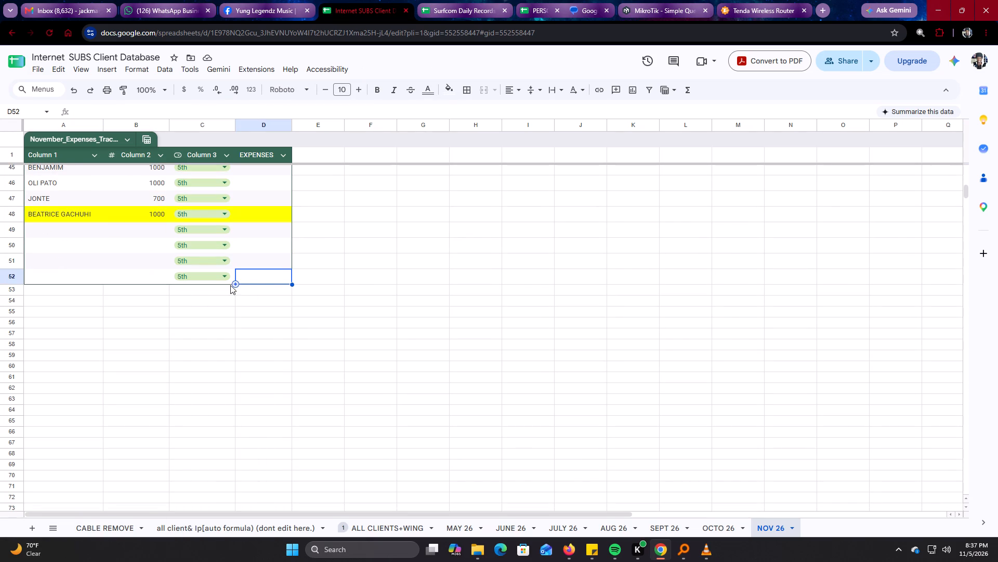
{"action": "left_click", "coordinate": [227, 284]}
{"action": "left_click_drag", "start_coordinate": [235, 284], "coordinate": [229, 342]}
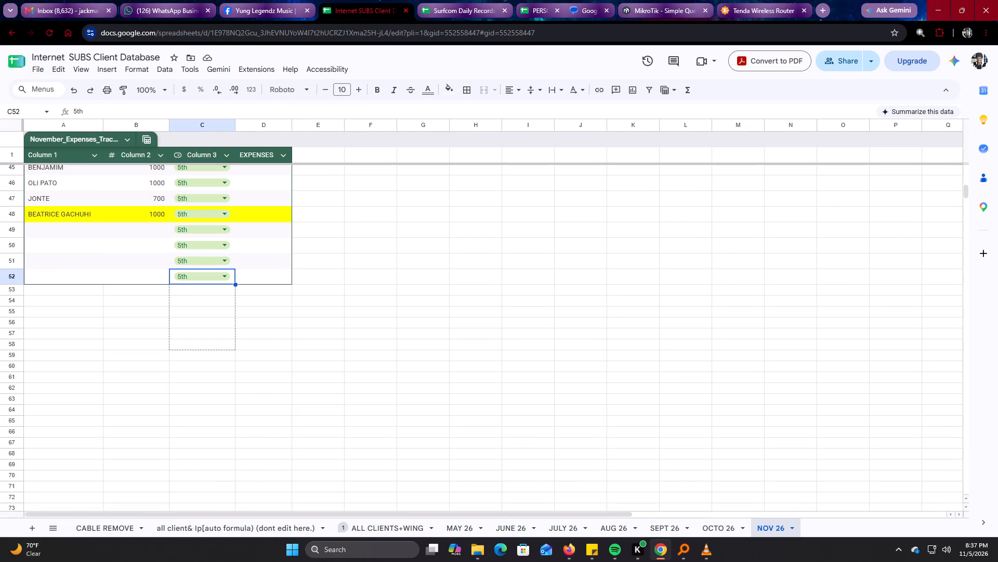
Select the first empty Column 1 cell in row 49, then switch to Google Messages to check the MPESA payment messages.
{"action": "left_click", "coordinate": [103, 231]}
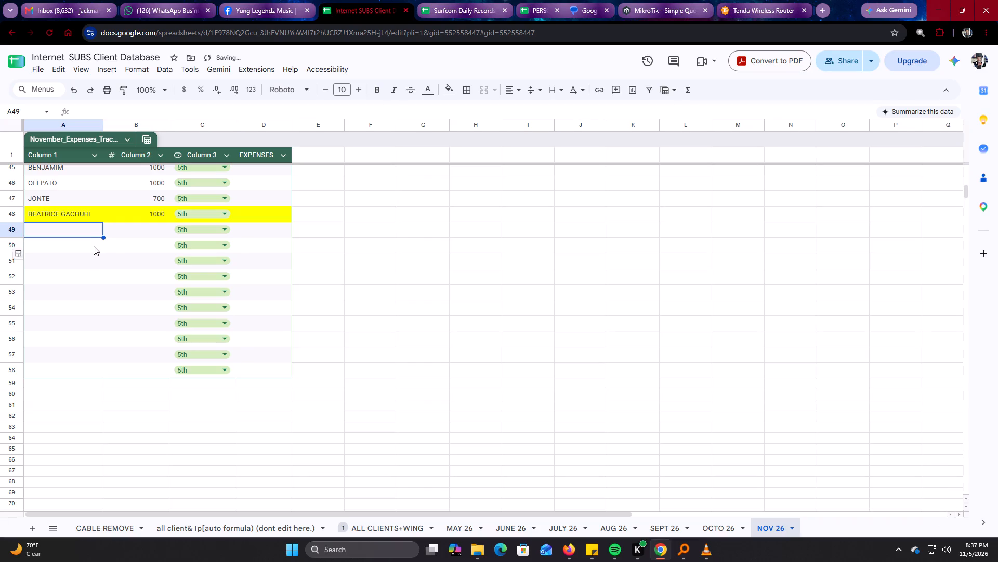
{"action": "left_click", "coordinate": [579, 0]}
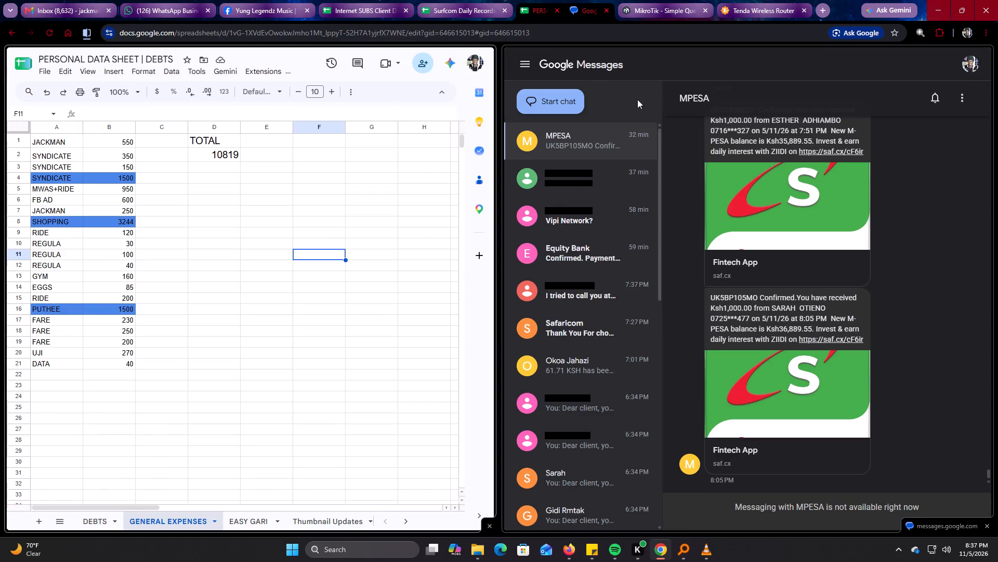
Compare the 5/11/26 MPESA payment messages with the NOV 26 sheet to find the next incoming client payment to record.
{"action": "scroll", "coordinate": [850, 322], "scroll_direction": "up", "scroll_amount": 7}
{"action": "scroll", "coordinate": [770, 296], "scroll_direction": "up", "scroll_amount": 4}
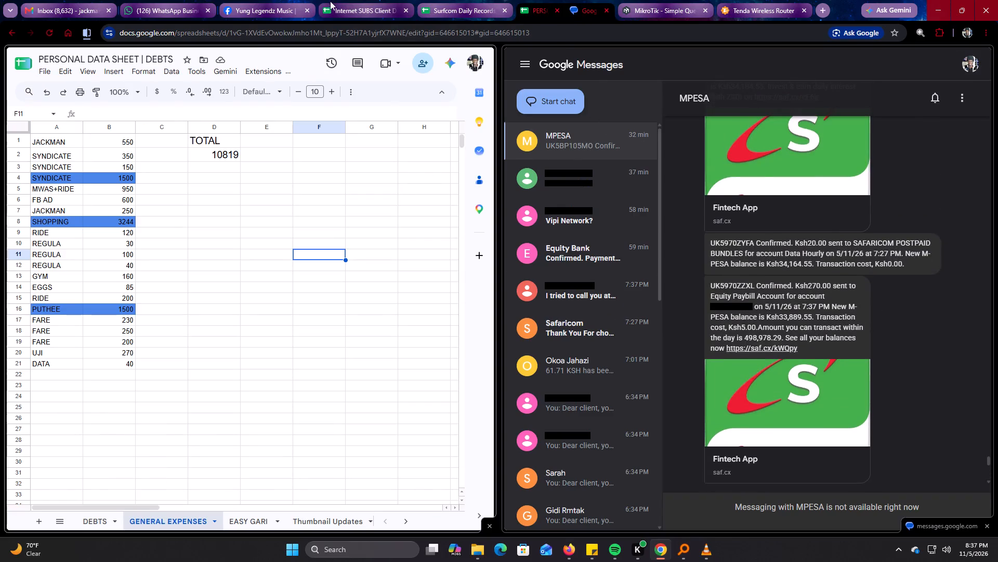
{"action": "left_click", "coordinate": [461, 5]}
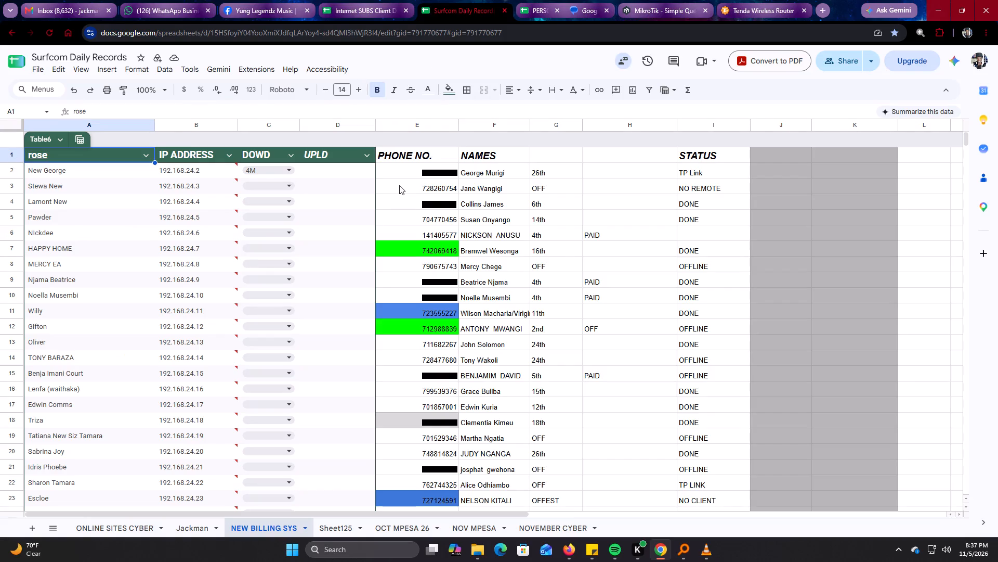
{"action": "left_click", "coordinate": [365, 14]}
{"action": "scroll", "coordinate": [275, 329], "scroll_direction": "up", "scroll_amount": 4}
{"action": "scroll", "coordinate": [268, 315], "scroll_direction": "down", "scroll_amount": 1}
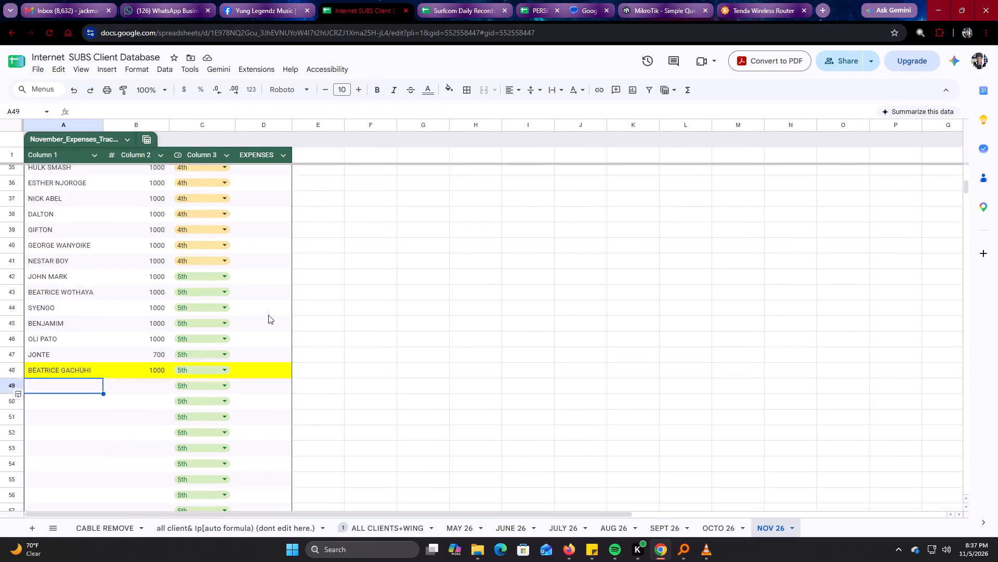
{"action": "scroll", "coordinate": [268, 315], "scroll_direction": "down", "scroll_amount": 2}
{"action": "left_click", "coordinate": [584, 9]}
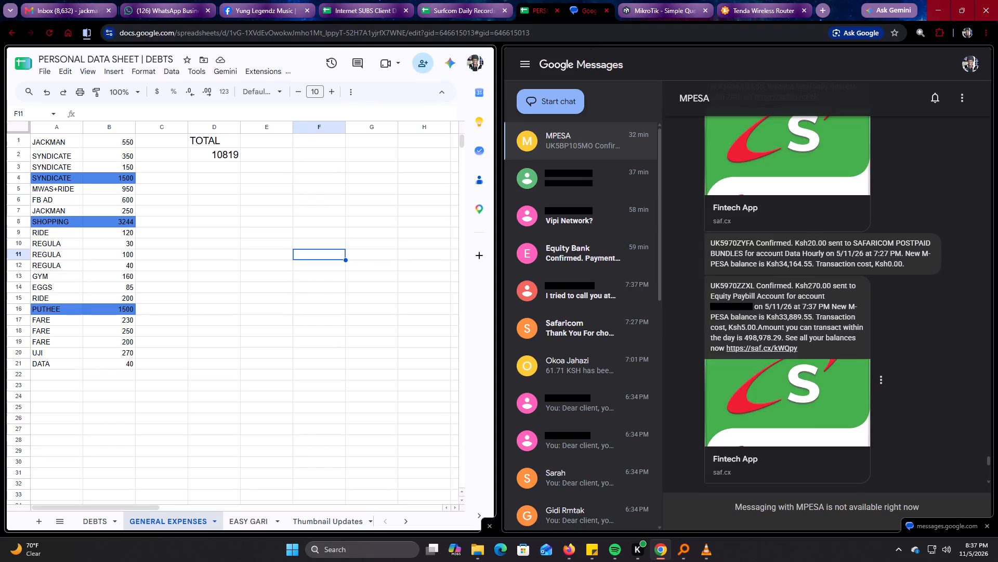
{"action": "scroll", "coordinate": [868, 317], "scroll_direction": "up", "scroll_amount": 11}
{"action": "scroll", "coordinate": [858, 320], "scroll_direction": "up", "scroll_amount": 11}
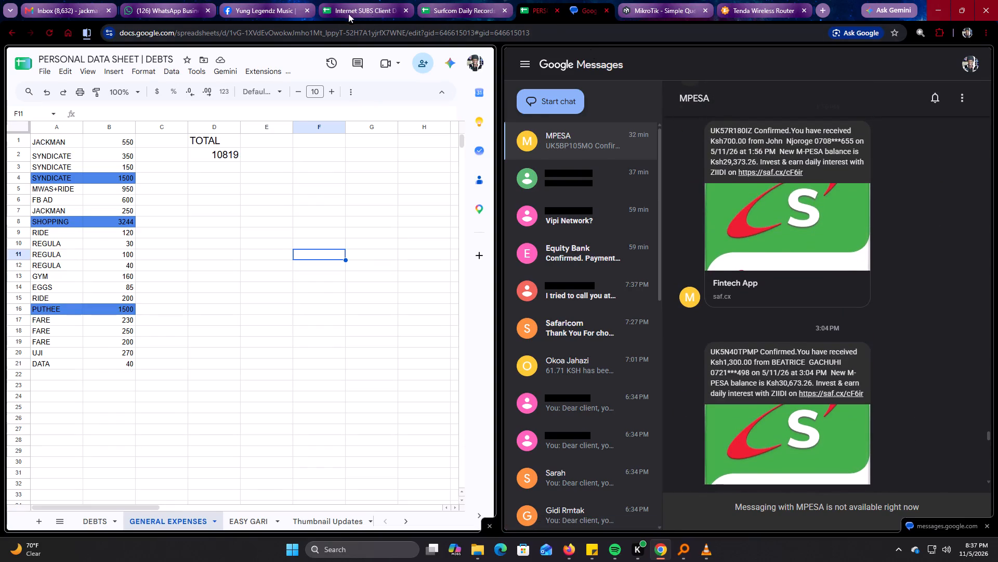
{"action": "left_click", "coordinate": [344, 8]}
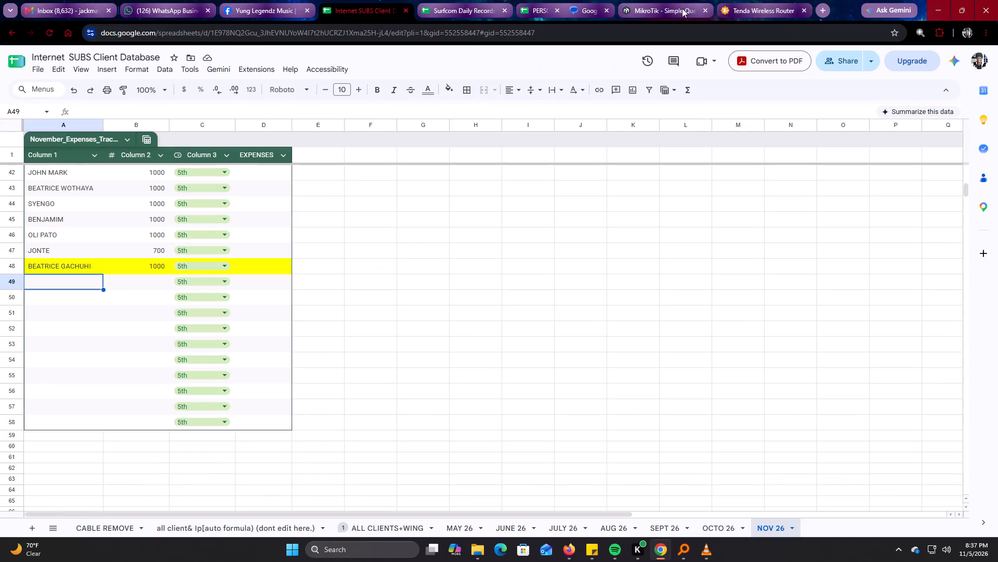
{"action": "left_click", "coordinate": [583, 11]}
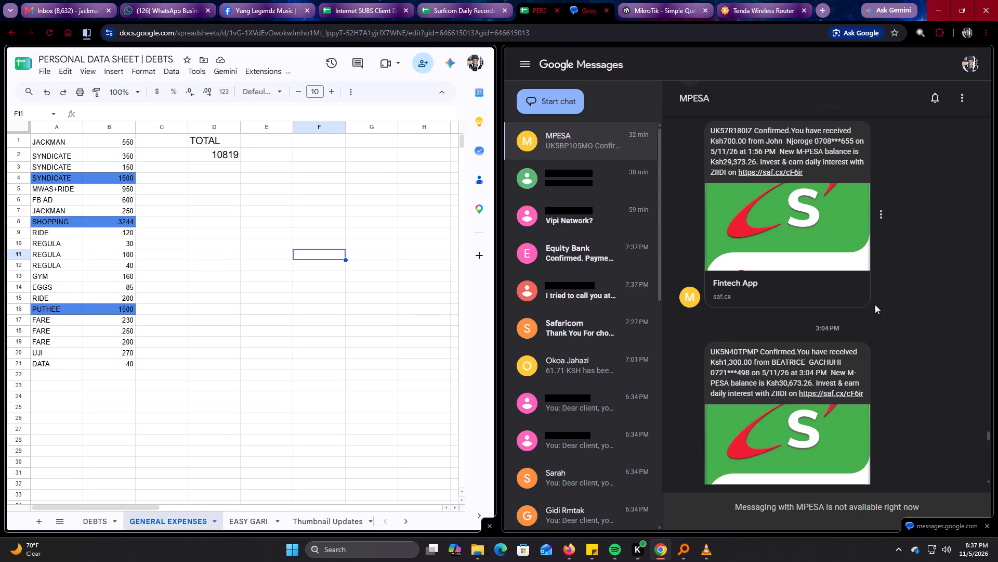
{"action": "scroll", "coordinate": [894, 322], "scroll_direction": "up", "scroll_amount": 1}
{"action": "scroll", "coordinate": [872, 316], "scroll_direction": "down", "scroll_amount": 3}
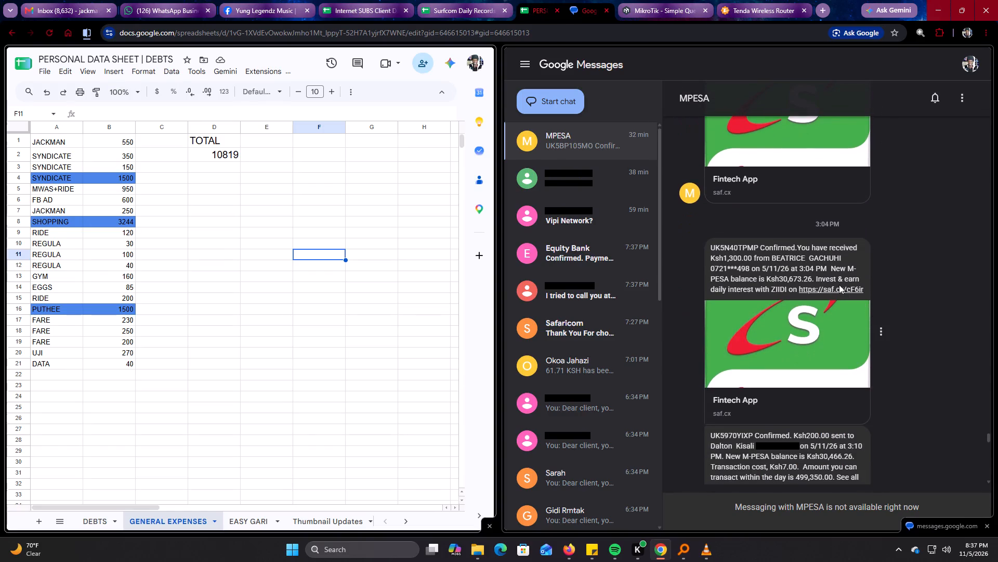
{"action": "scroll", "coordinate": [839, 285], "scroll_direction": "down", "scroll_amount": 2}
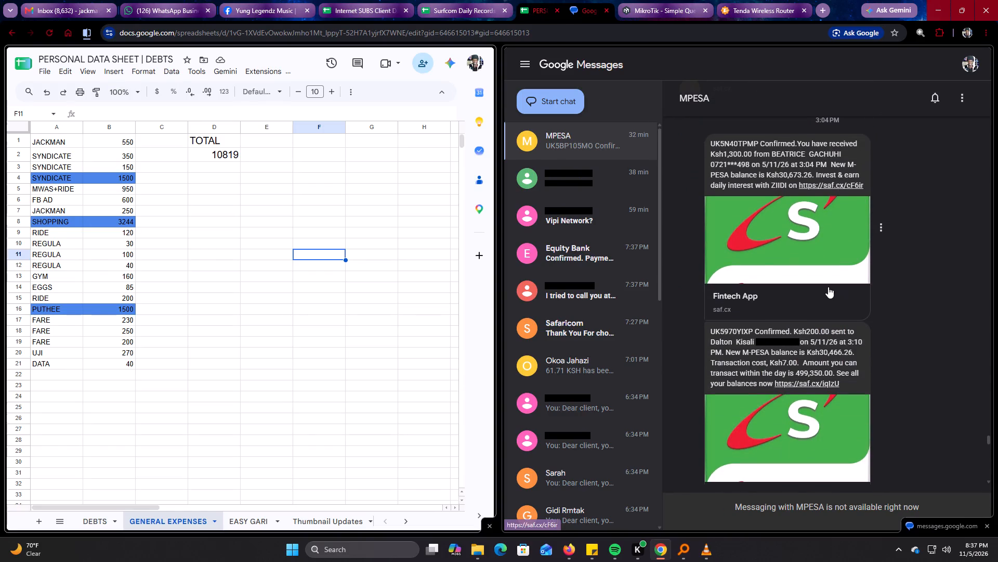
{"action": "scroll", "coordinate": [828, 287], "scroll_direction": "down", "scroll_amount": 5}
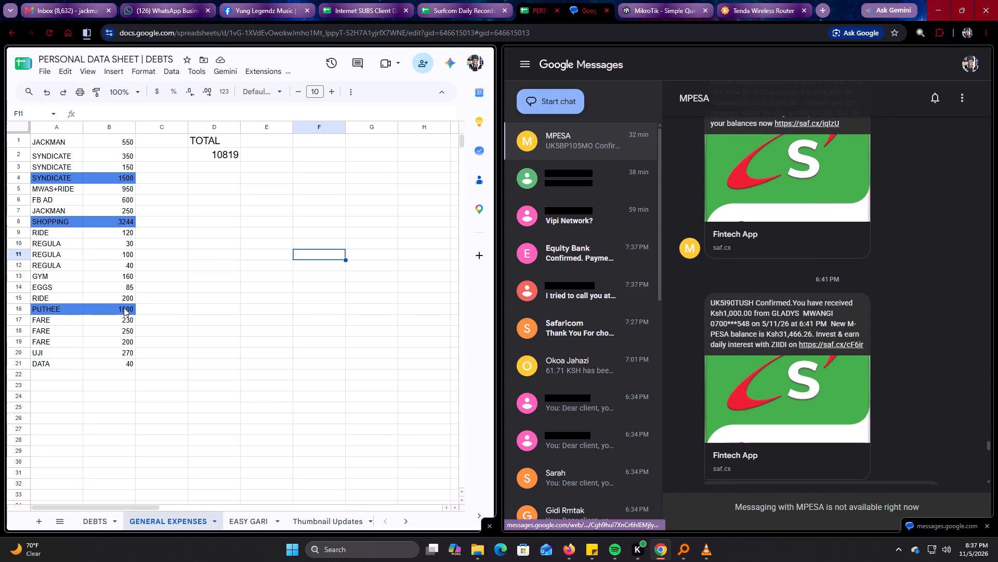
Record GLADYS with an amount of 1000 in row 49 of the Internet SUBS Client Database's NOV 26 sheet.
{"action": "left_click", "coordinate": [363, 10]}
{"action": "left_click", "coordinate": [75, 303]}
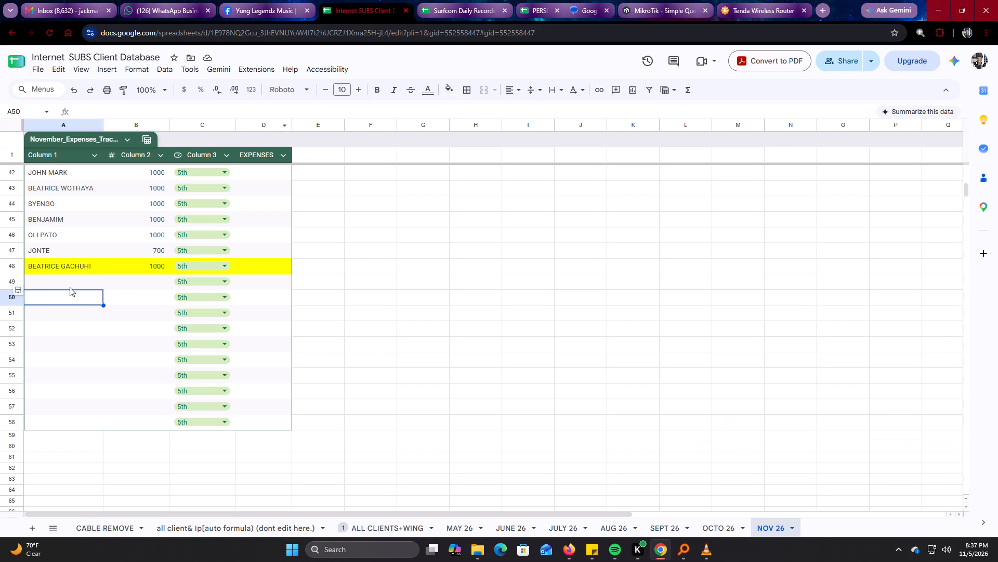
{"action": "left_click", "coordinate": [67, 286]}
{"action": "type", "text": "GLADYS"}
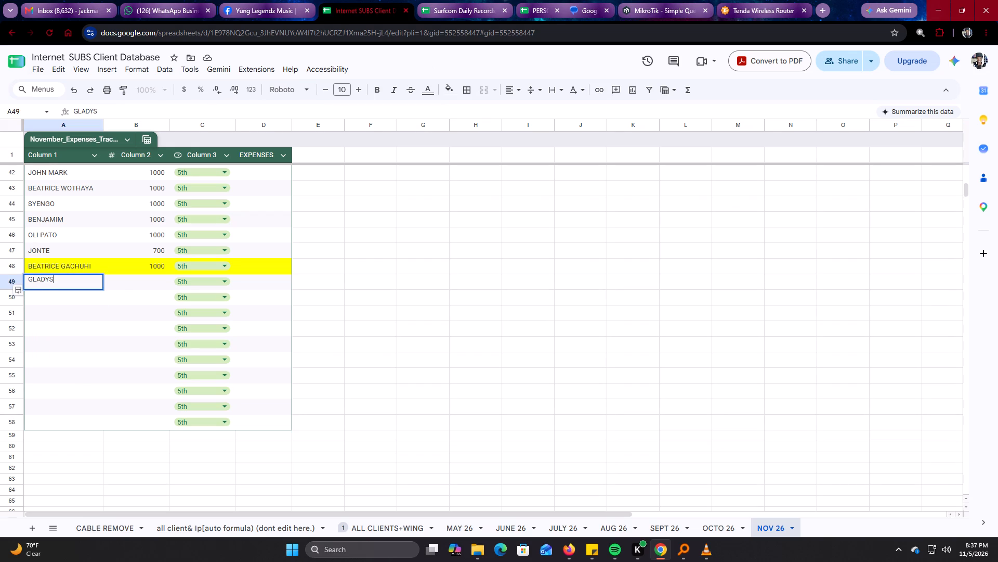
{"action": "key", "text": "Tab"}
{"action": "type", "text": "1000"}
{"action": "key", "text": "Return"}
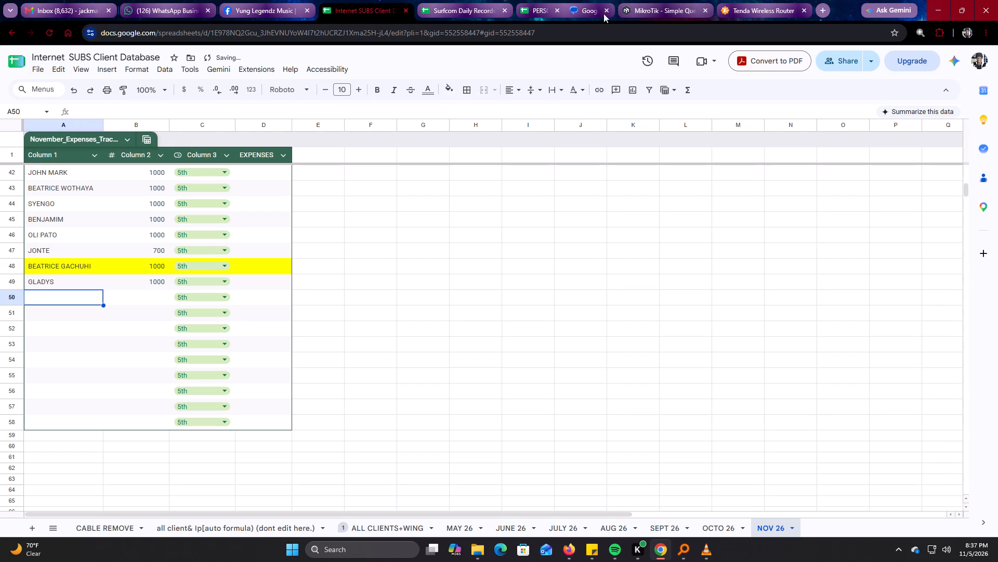
Look up the next received MPESA payment and record it in row 50 of the NOV 26 sheet as TEMBO, 1500.
{"action": "left_click", "coordinate": [581, 13]}
{"action": "scroll", "coordinate": [761, 248], "scroll_direction": "down", "scroll_amount": 3}
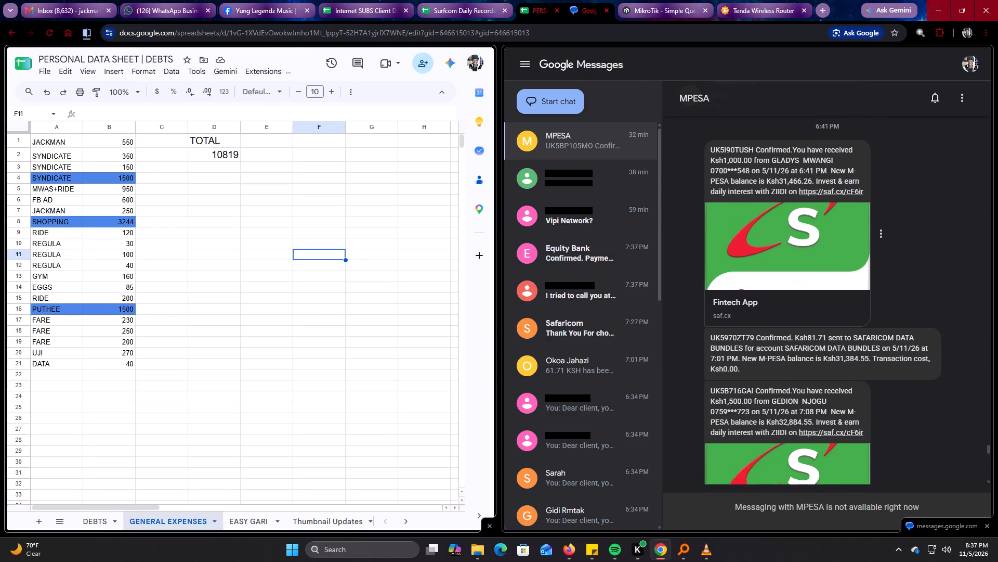
{"action": "scroll", "coordinate": [764, 251], "scroll_direction": "down", "scroll_amount": 2}
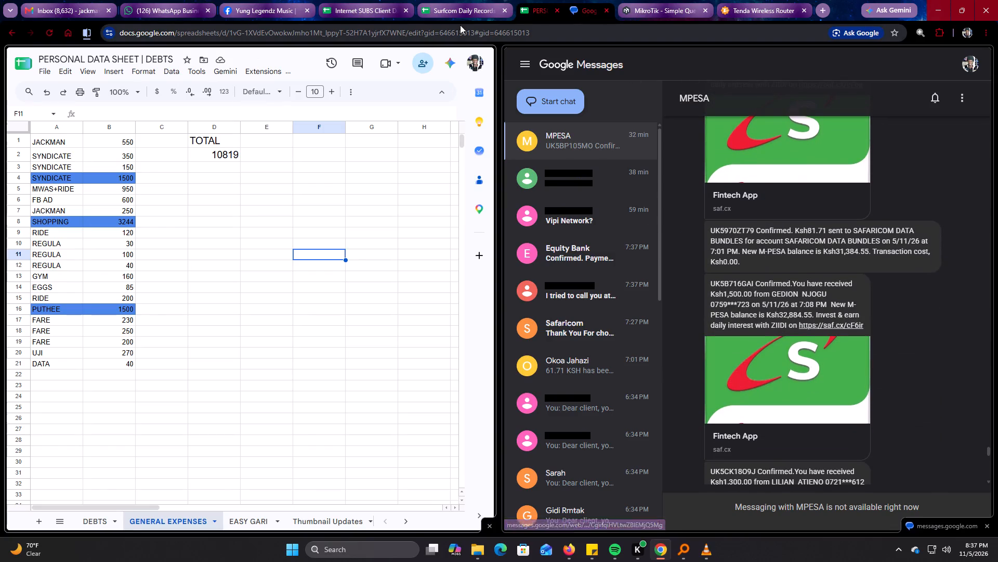
{"action": "left_click", "coordinate": [448, 1]}
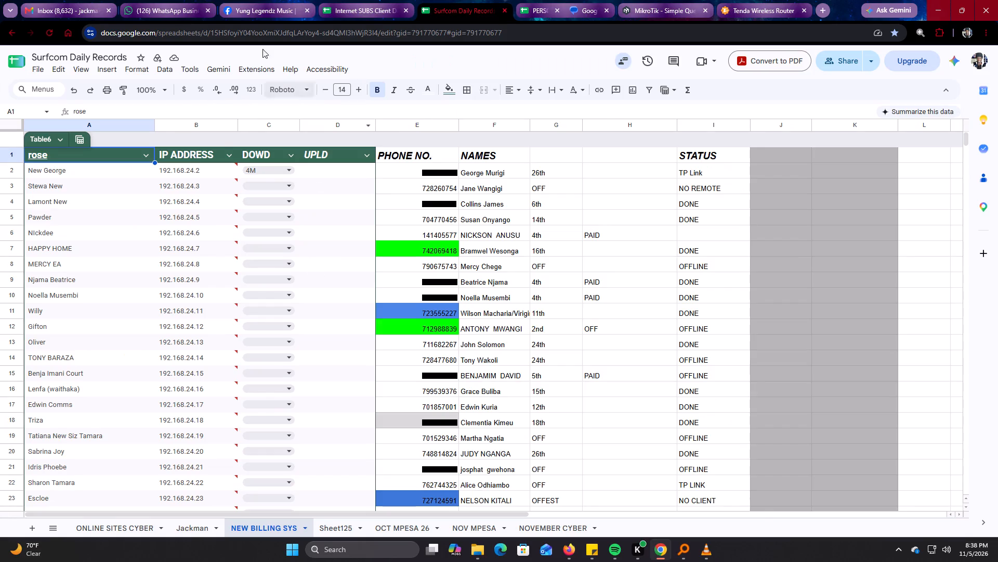
{"action": "left_click", "coordinate": [329, 1]}
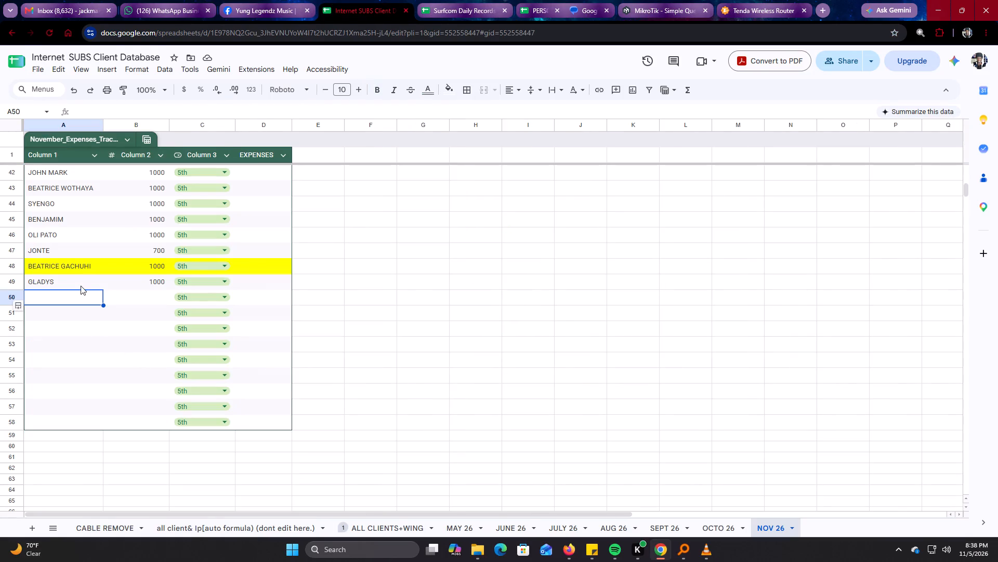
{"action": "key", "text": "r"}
{"action": "key", "text": "BackSpace"}
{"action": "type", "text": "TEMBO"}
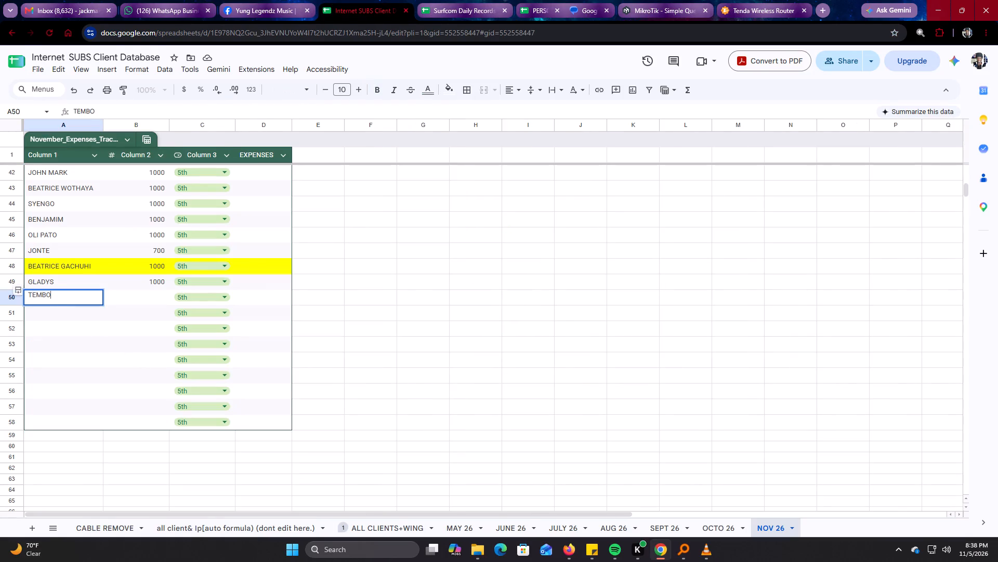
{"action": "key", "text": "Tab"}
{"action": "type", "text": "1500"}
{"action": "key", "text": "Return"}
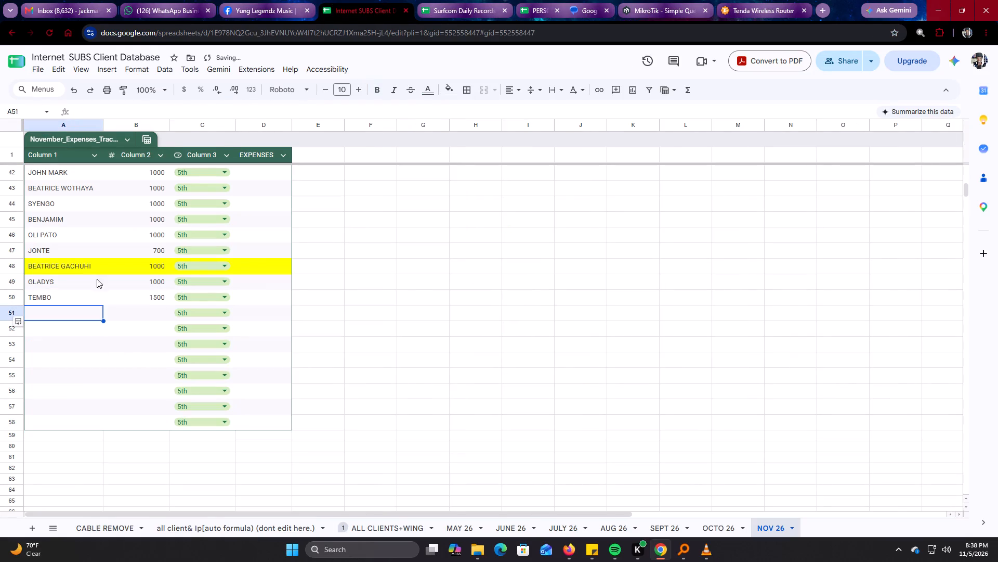
Look up the next received MPESA payment and record it in row 51 of the NOV 26 sheet as LILIAN, 1300.
{"action": "left_click", "coordinate": [589, 0]}
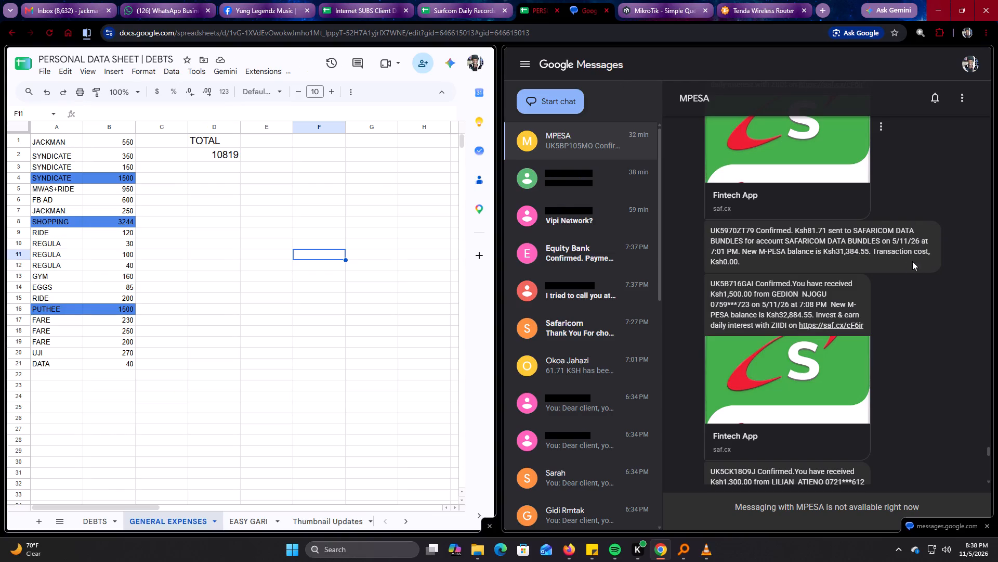
{"action": "scroll", "coordinate": [881, 306], "scroll_direction": "down", "scroll_amount": 2}
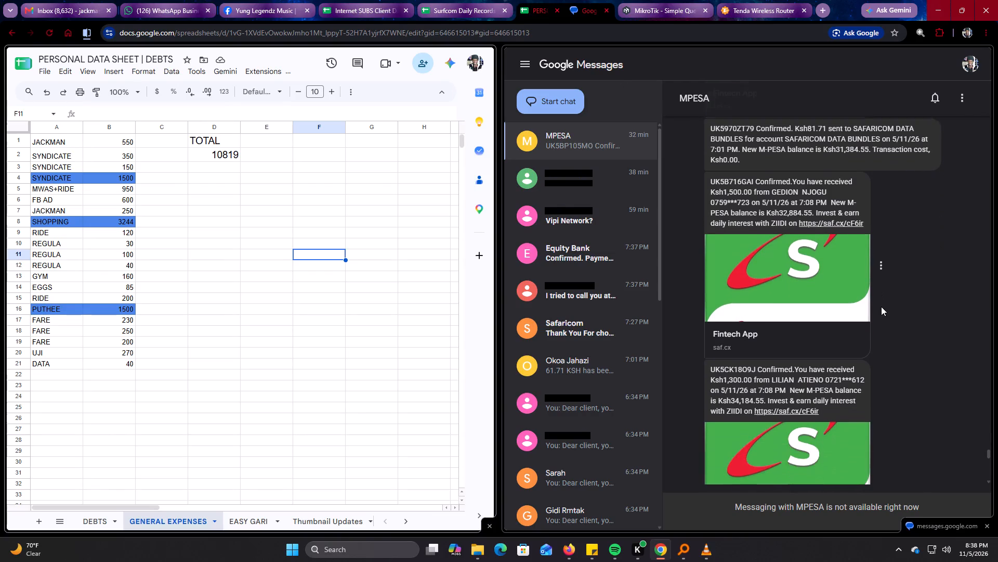
{"action": "left_click", "coordinate": [440, 2]}
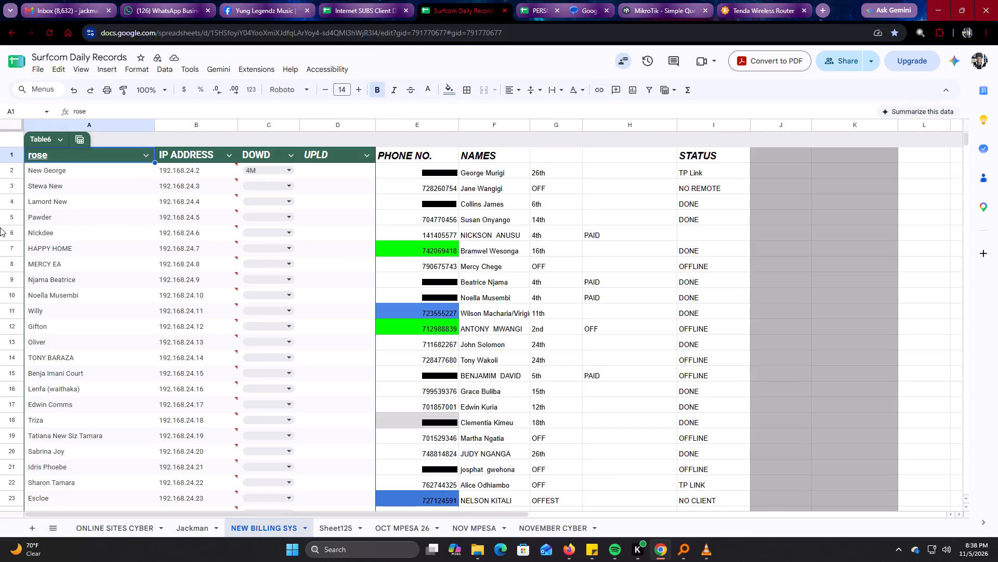
{"action": "left_click", "coordinate": [330, 0]}
{"action": "left_click", "coordinate": [72, 310]}
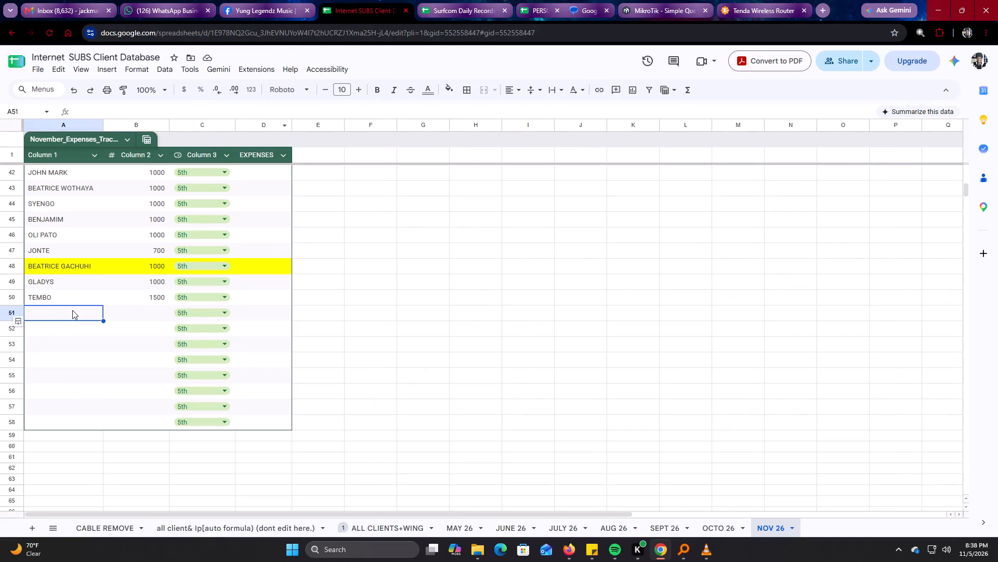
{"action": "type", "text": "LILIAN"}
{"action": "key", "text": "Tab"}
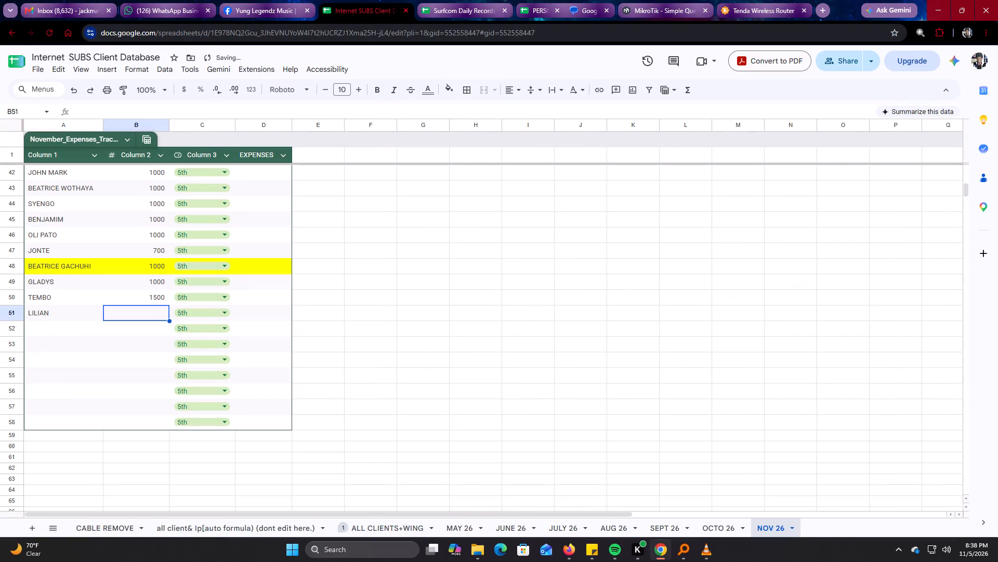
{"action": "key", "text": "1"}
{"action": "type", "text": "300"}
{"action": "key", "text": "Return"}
{"action": "left_click", "coordinate": [671, 0]}
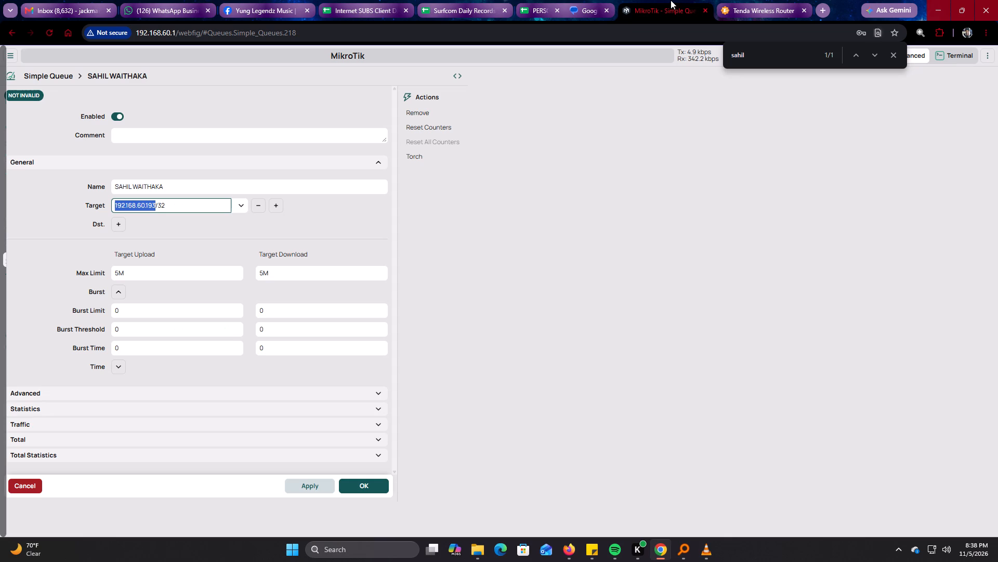
{"action": "left_click", "coordinate": [574, 0]}
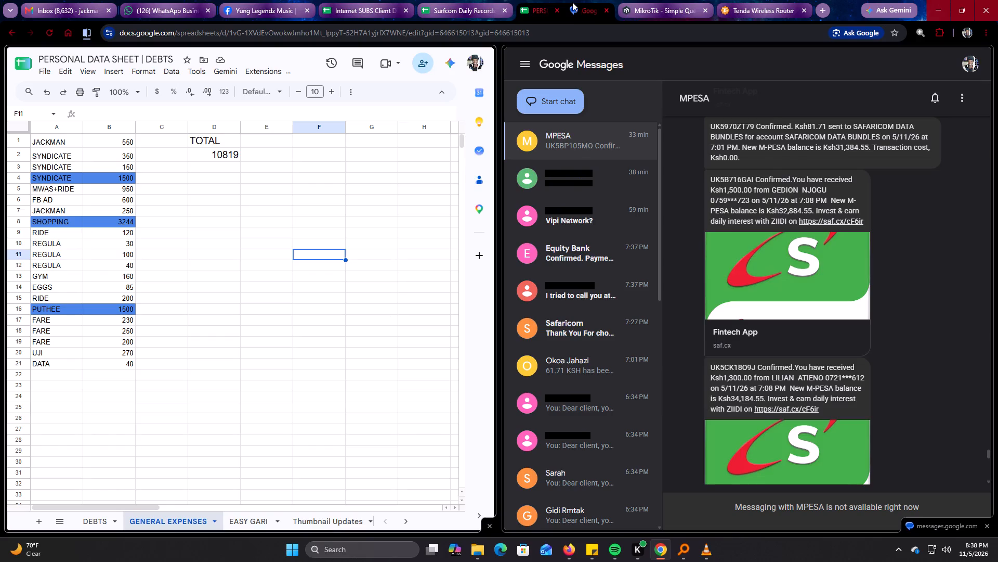
{"action": "left_click", "coordinate": [440, 0]}
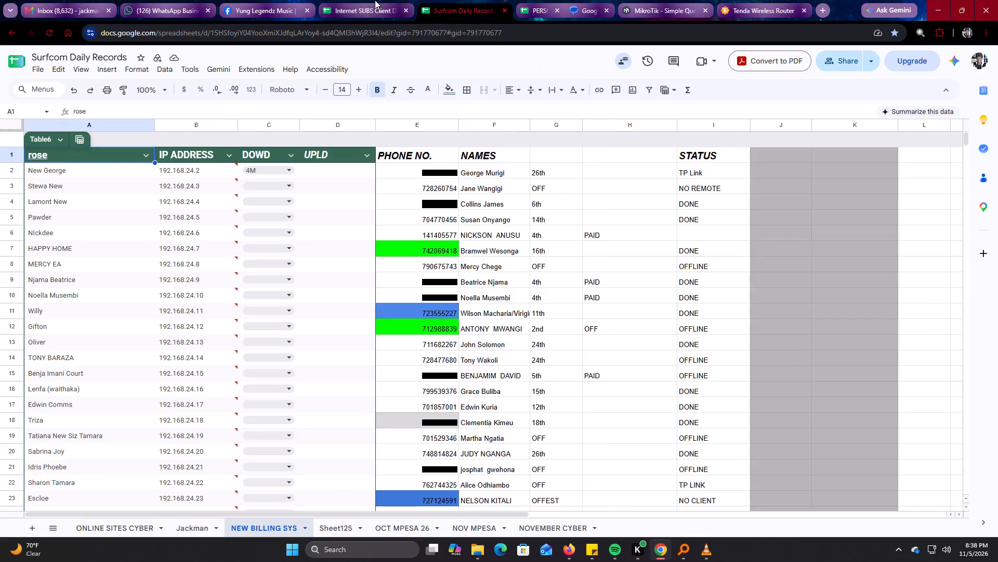
{"action": "left_click", "coordinate": [375, 0]}
{"action": "left_click", "coordinate": [671, 0]}
{"action": "left_click", "coordinate": [598, 0]}
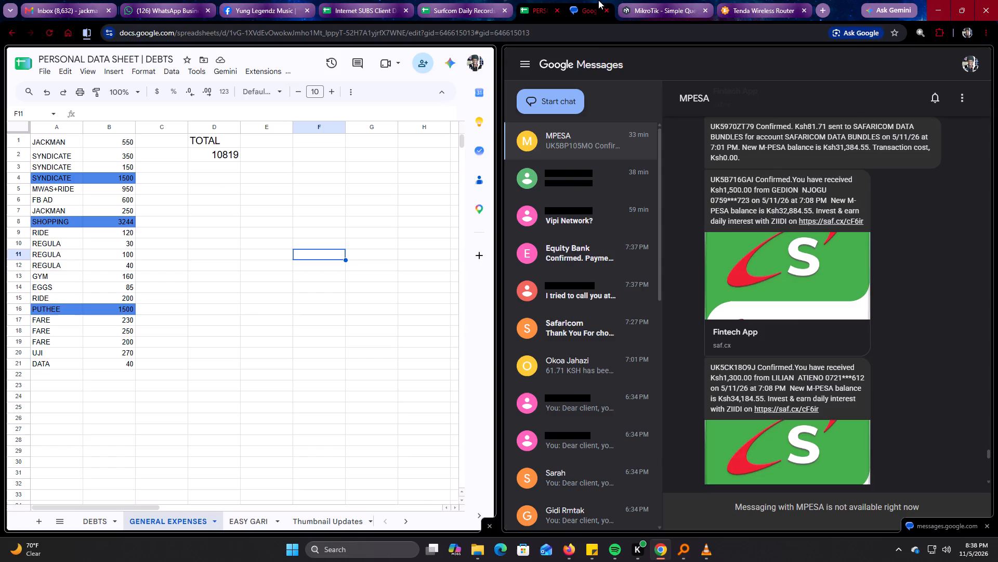
{"action": "scroll", "coordinate": [894, 279], "scroll_direction": "down", "scroll_amount": 3}
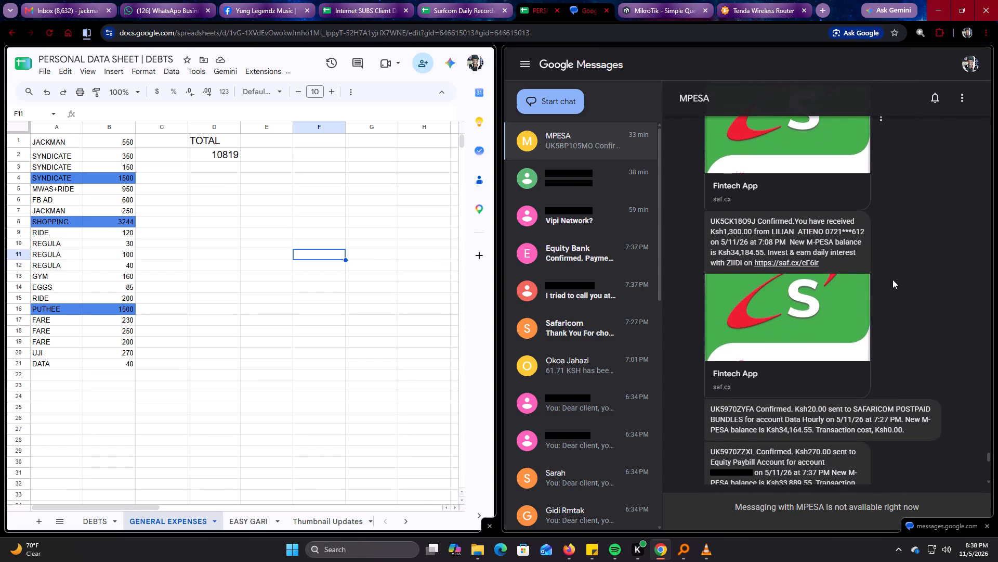
{"action": "scroll", "coordinate": [892, 279], "scroll_direction": "down", "scroll_amount": 3}
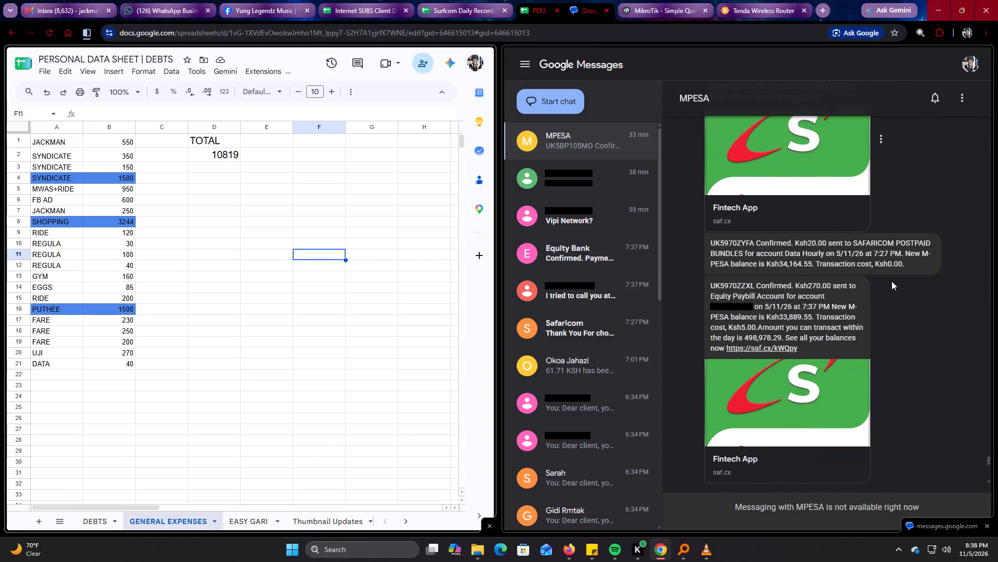
{"action": "scroll", "coordinate": [891, 281], "scroll_direction": "down", "scroll_amount": 2}
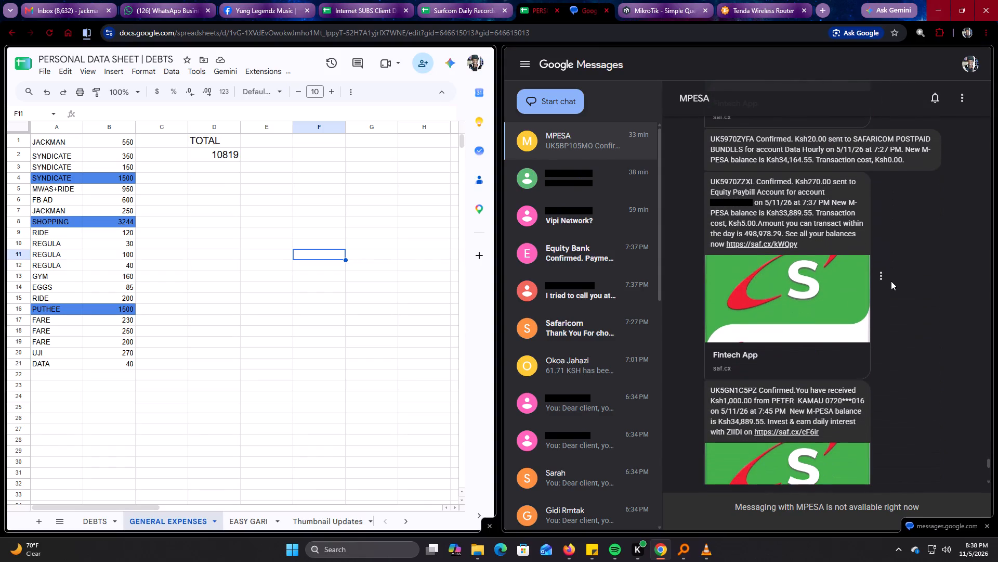
{"action": "left_click", "coordinate": [338, 251]}
{"action": "left_click", "coordinate": [451, 4]}
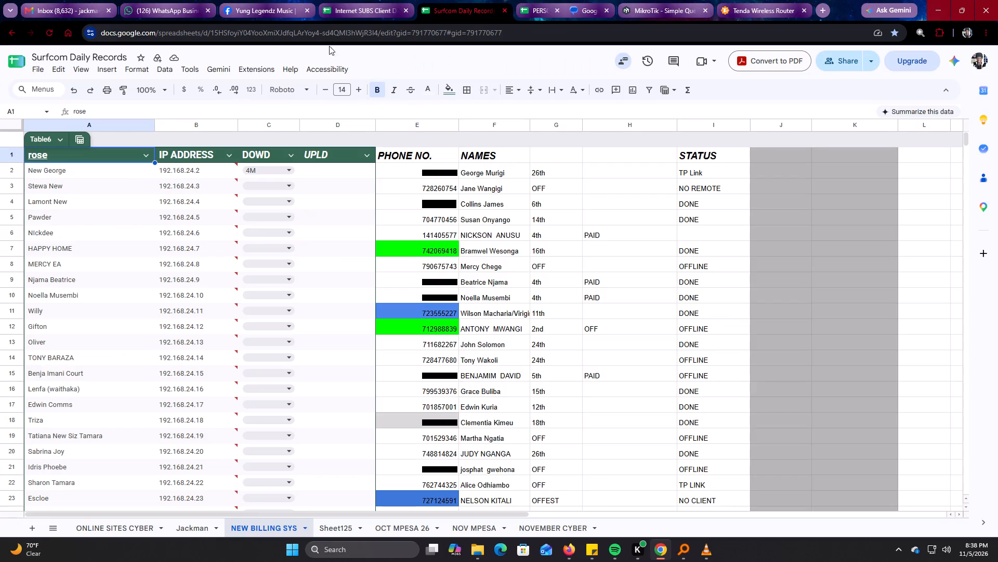
{"action": "left_click", "coordinate": [348, 0]}
{"action": "left_click", "coordinate": [58, 328]}
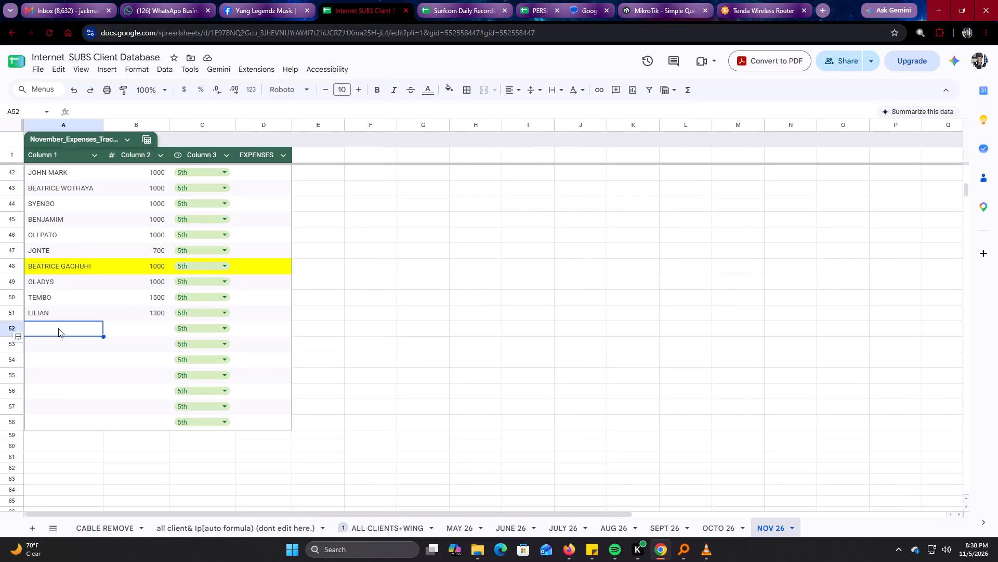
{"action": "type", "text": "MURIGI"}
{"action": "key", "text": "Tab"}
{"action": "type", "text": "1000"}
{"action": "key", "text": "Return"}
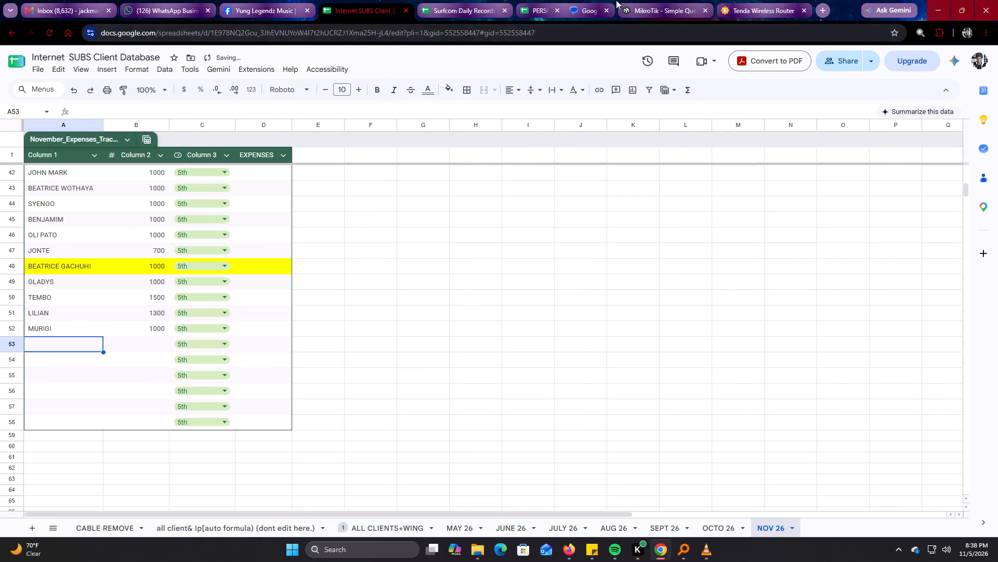
{"action": "left_click", "coordinate": [616, 0]}
{"action": "scroll", "coordinate": [769, 294], "scroll_direction": "down", "scroll_amount": 1}
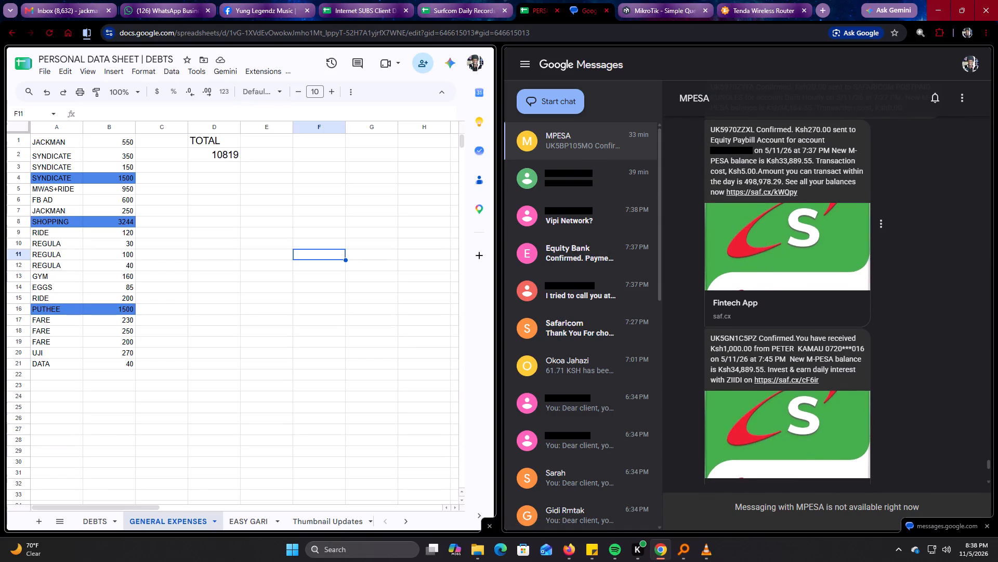
{"action": "scroll", "coordinate": [856, 240], "scroll_direction": "down", "scroll_amount": 1}
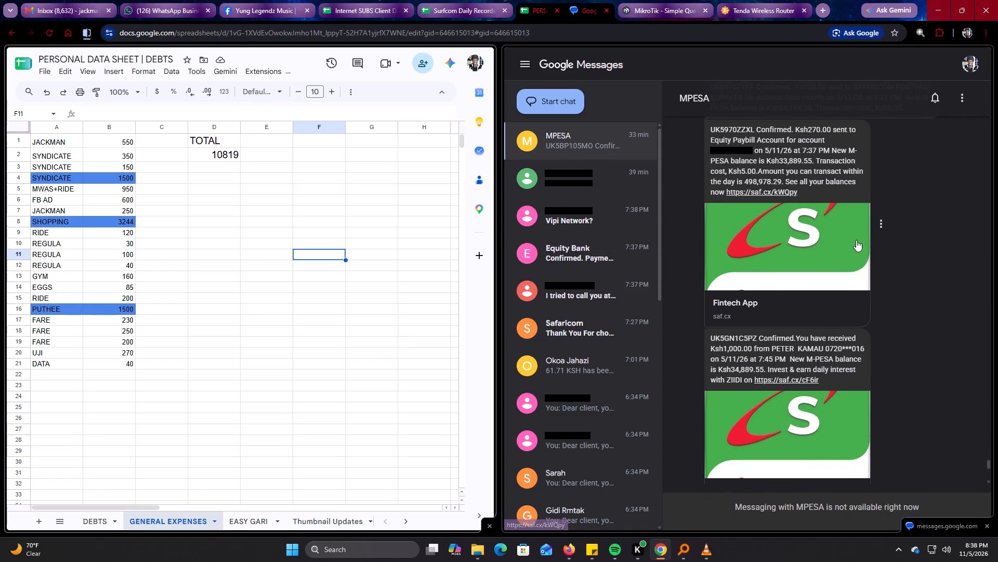
{"action": "scroll", "coordinate": [860, 267], "scroll_direction": "down", "scroll_amount": 2}
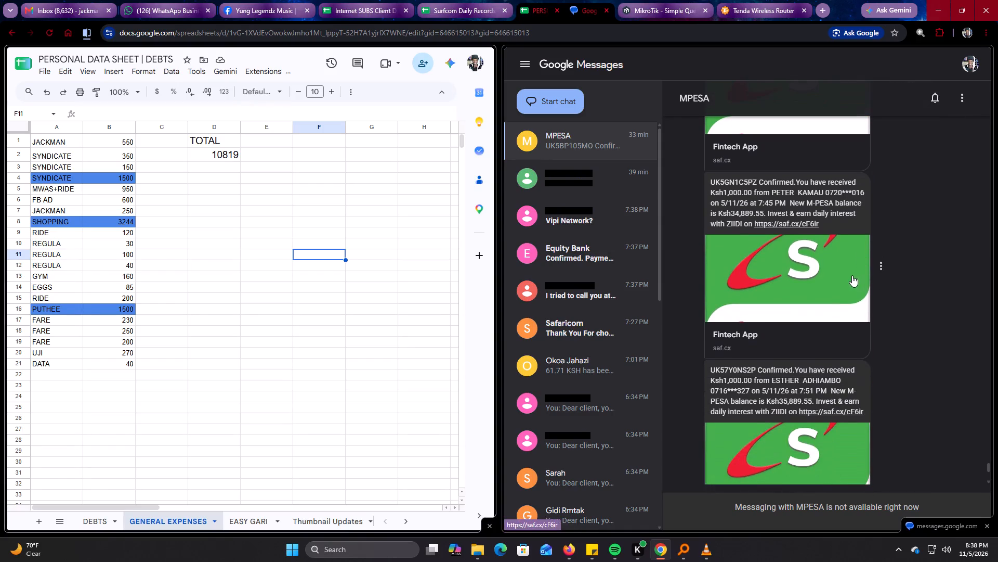
{"action": "left_click", "coordinate": [228, 240]}
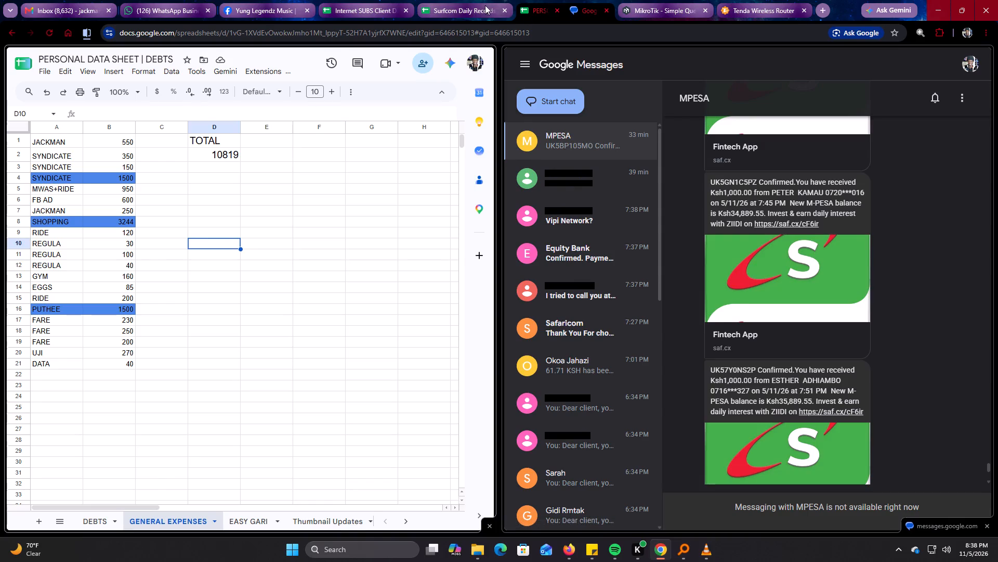
{"action": "left_click", "coordinate": [481, 2]}
{"action": "left_click", "coordinate": [388, 0]}
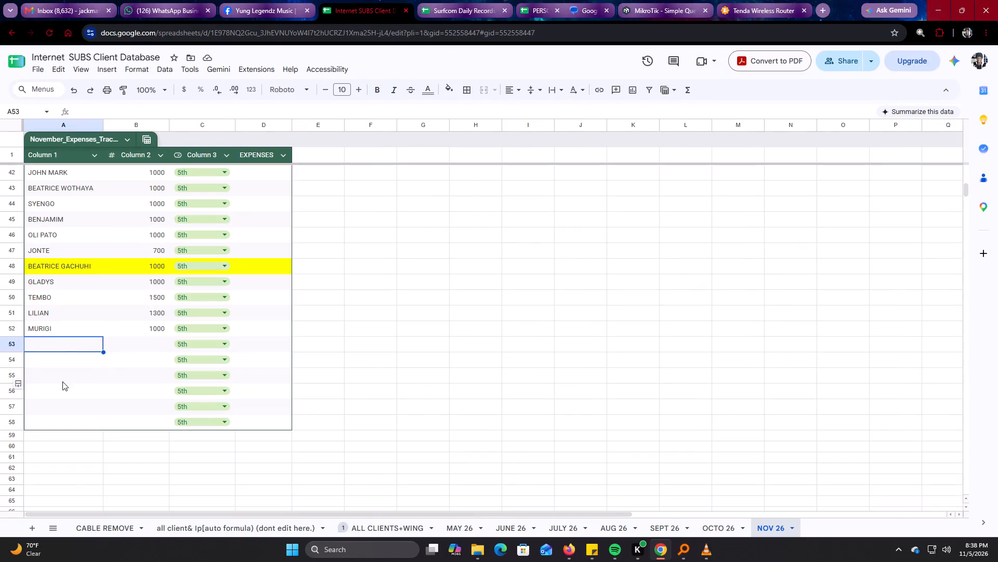
{"action": "left_click", "coordinate": [71, 345]}
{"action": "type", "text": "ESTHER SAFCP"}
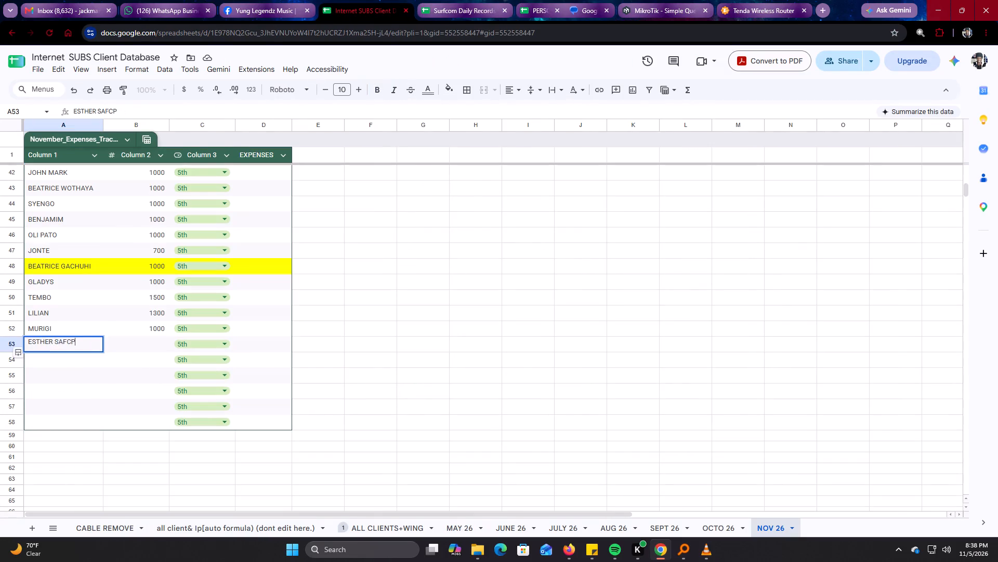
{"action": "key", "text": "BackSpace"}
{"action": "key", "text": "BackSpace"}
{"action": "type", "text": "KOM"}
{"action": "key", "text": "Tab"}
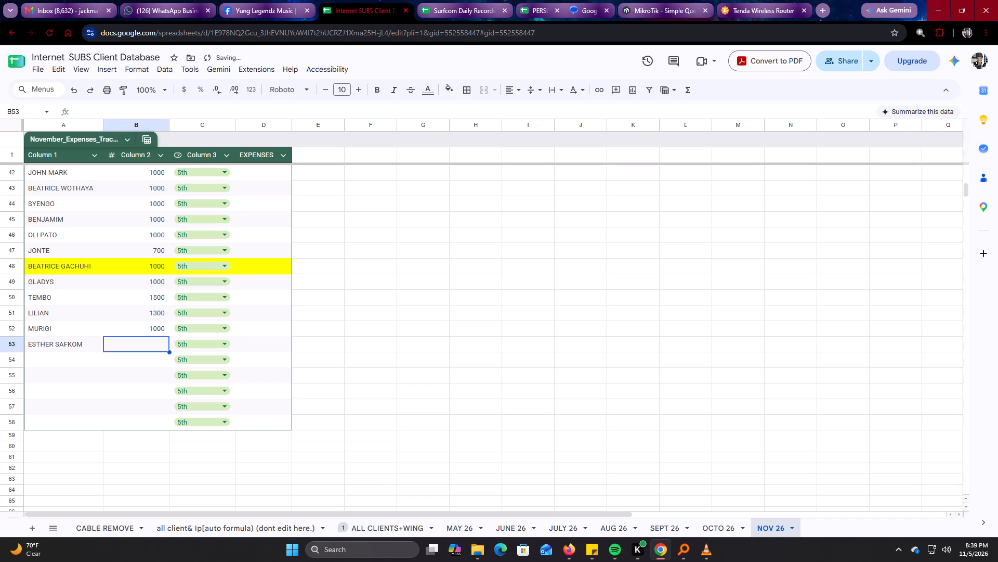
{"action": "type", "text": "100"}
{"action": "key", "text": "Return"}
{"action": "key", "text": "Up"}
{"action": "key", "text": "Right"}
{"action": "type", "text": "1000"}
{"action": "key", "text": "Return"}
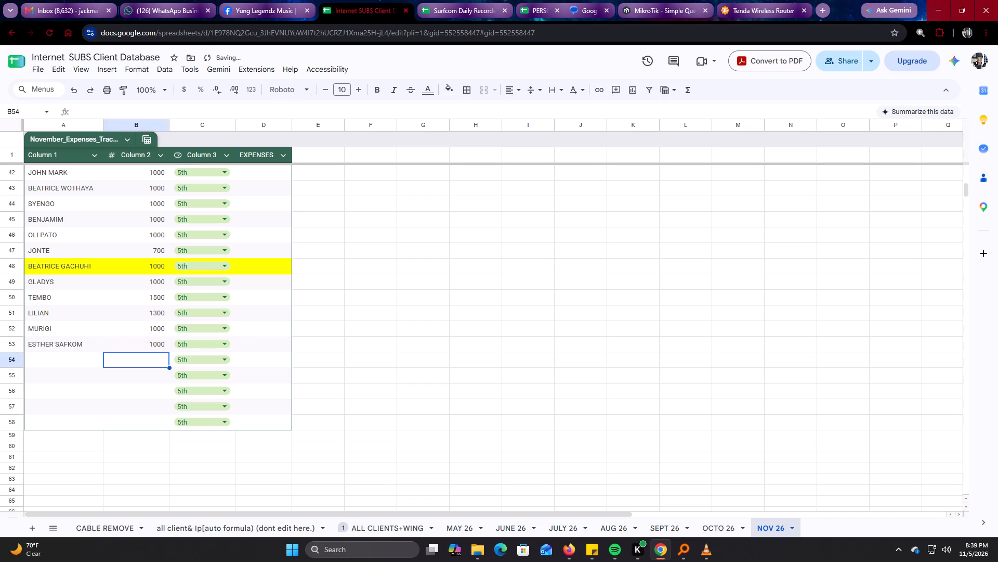
Look up the next received payment after the 7:51 PM one in the MPESA messages.
{"action": "left_click", "coordinate": [589, 0]}
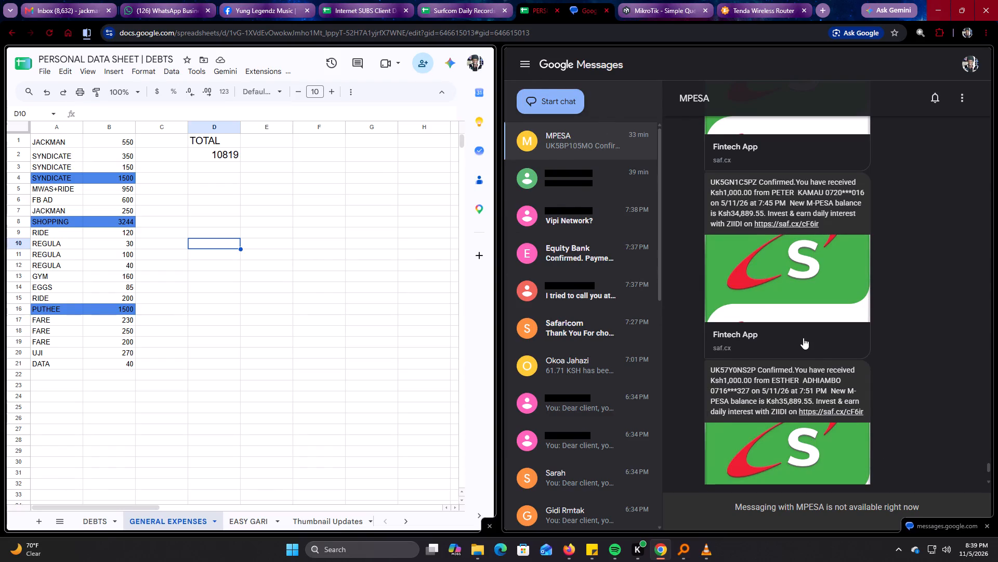
{"action": "scroll", "coordinate": [803, 337], "scroll_direction": "down", "scroll_amount": 4}
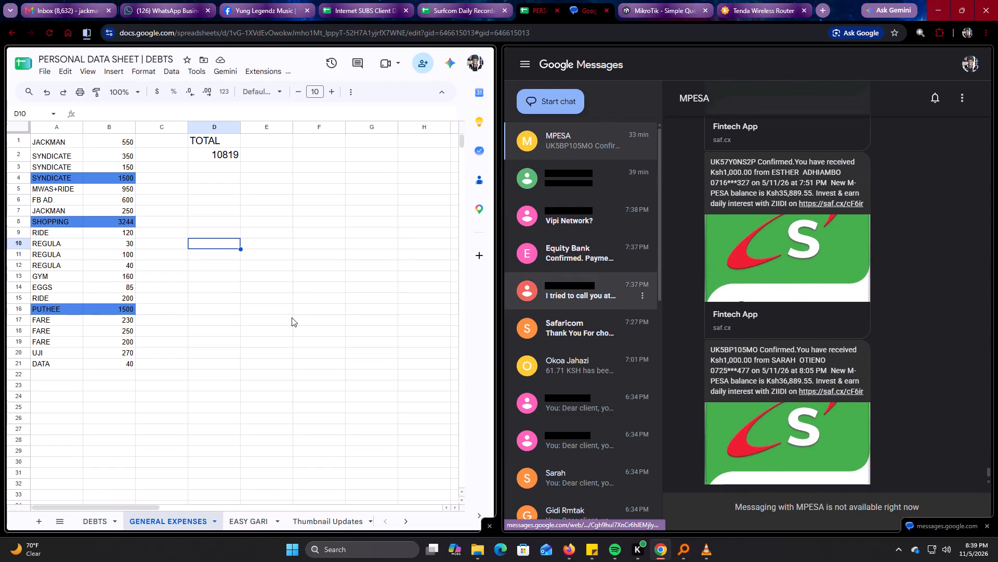
{"action": "left_click", "coordinate": [154, 364]}
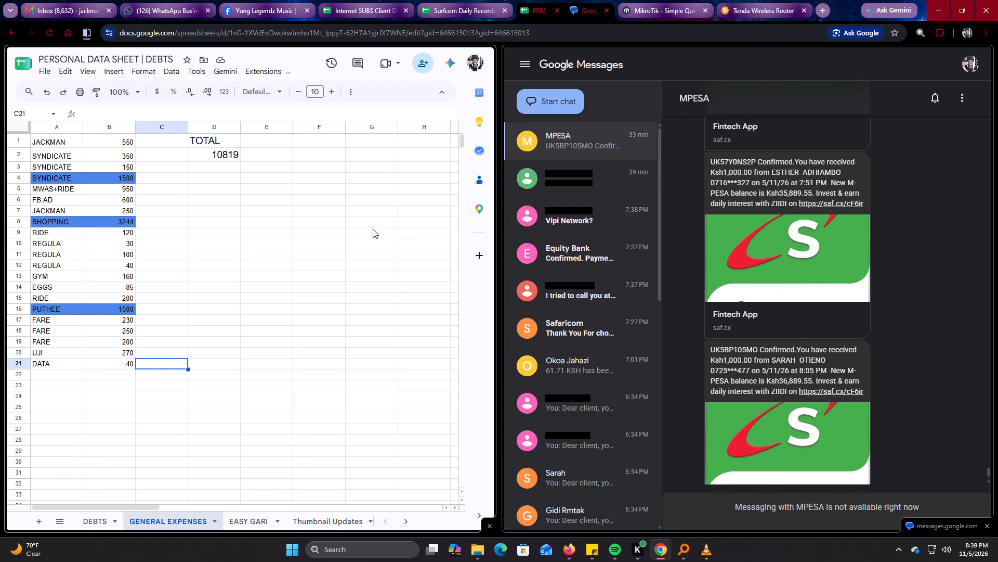
Switch to VLC media player and pause the Dj Stone - sailing souls 2 track.
{"action": "left_click", "coordinate": [706, 546]}
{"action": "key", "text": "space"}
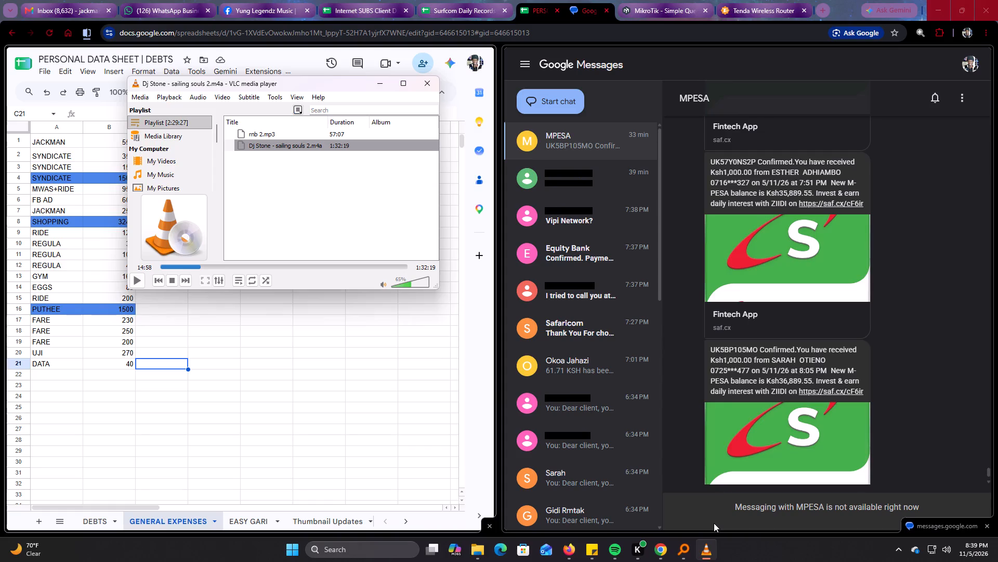
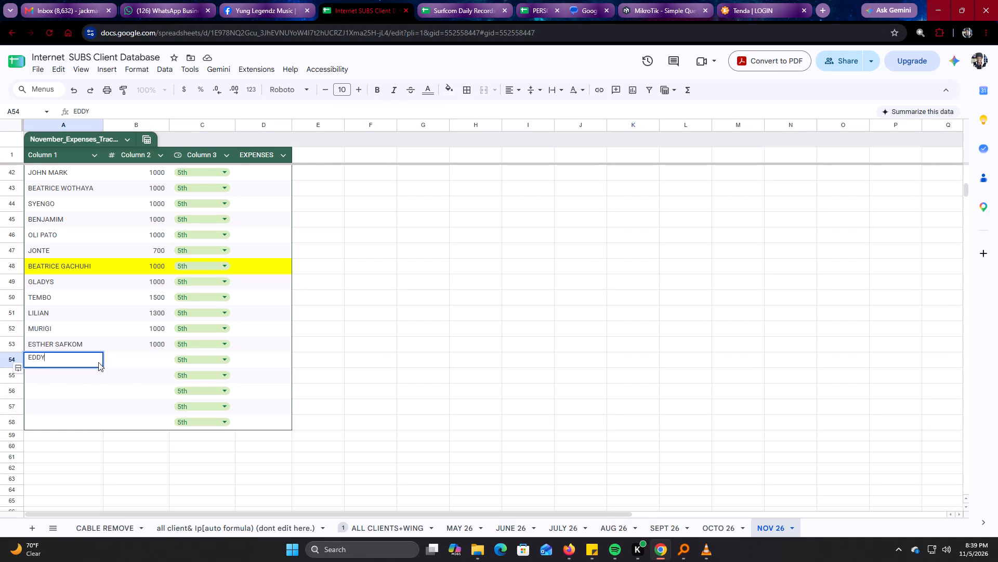
Complete the EDDY entry in row 54 of the NOV 26 sheet with the amount 1000 in Column 2.
{"action": "left_click", "coordinate": [142, 357]}
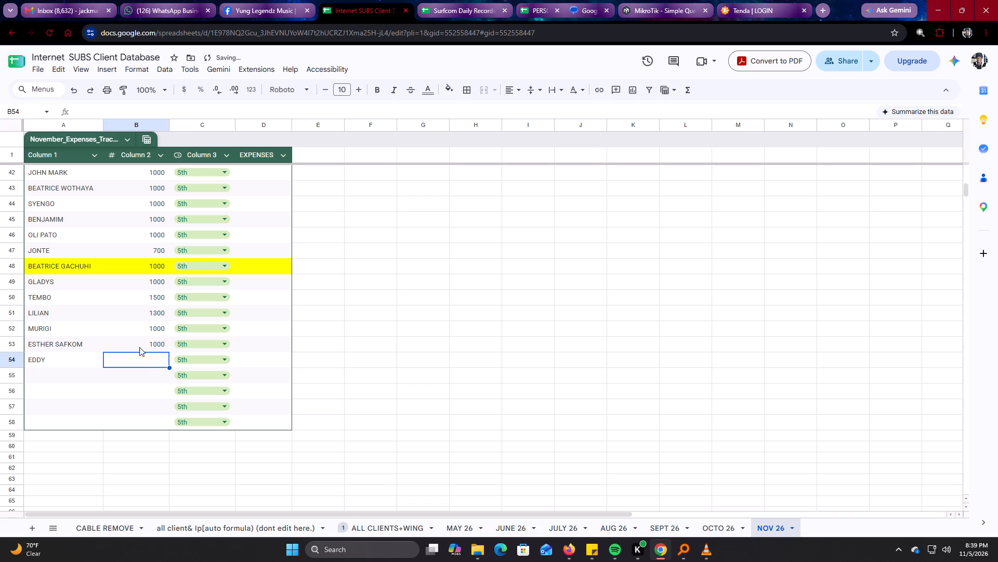
{"action": "type", "text": "1000"}
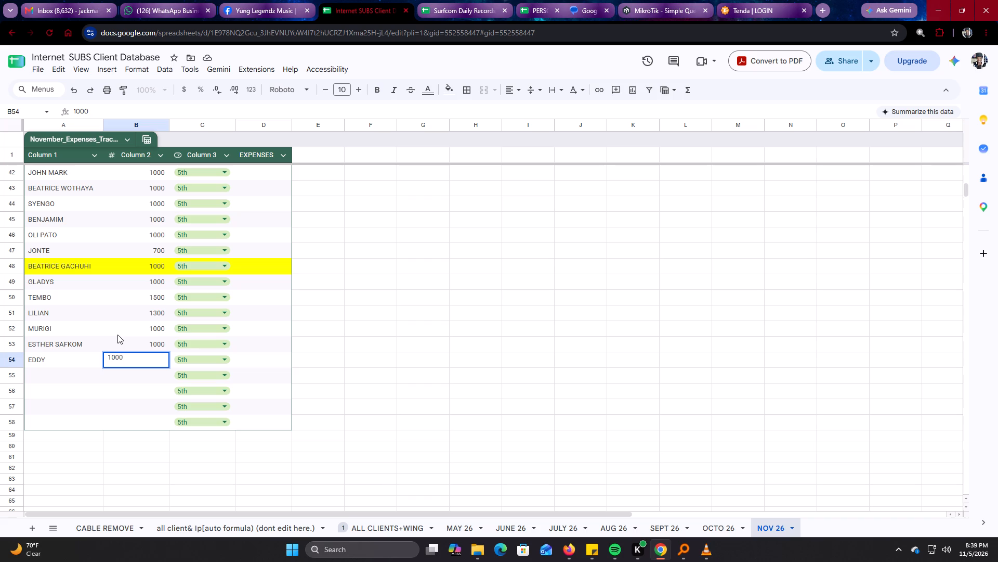
{"action": "key", "text": "Return"}
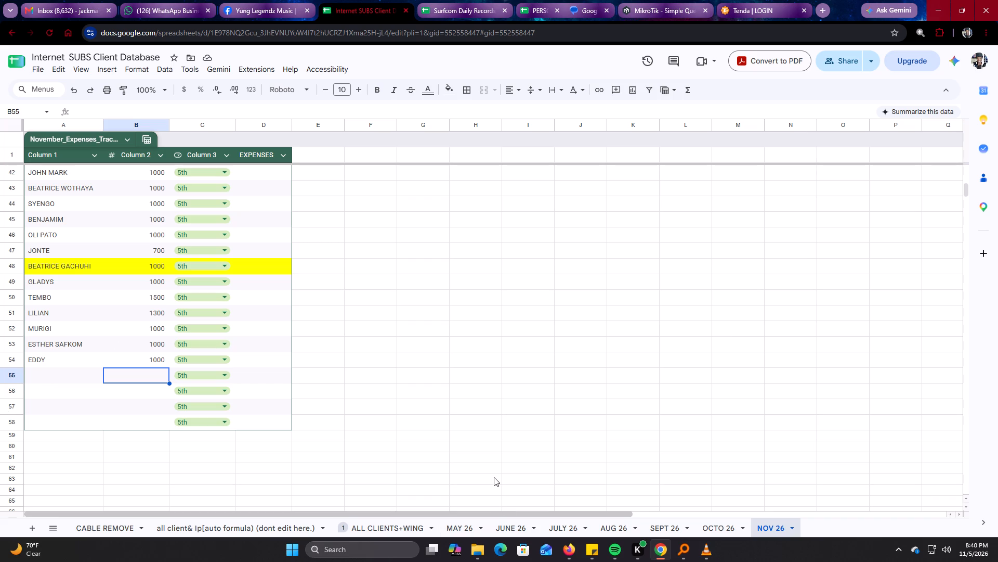
{"action": "left_click", "coordinate": [707, 553]}
{"action": "key", "text": "space"}
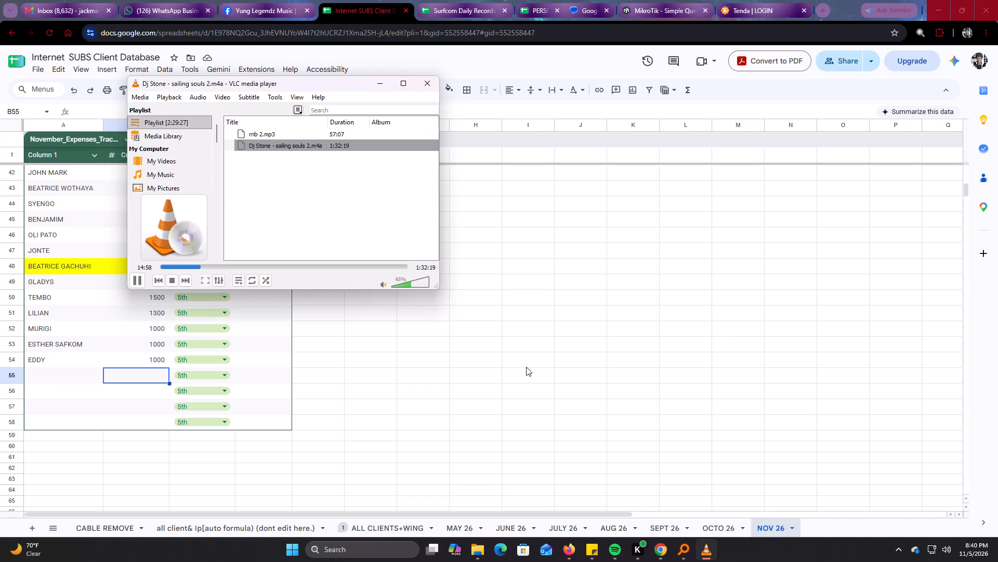
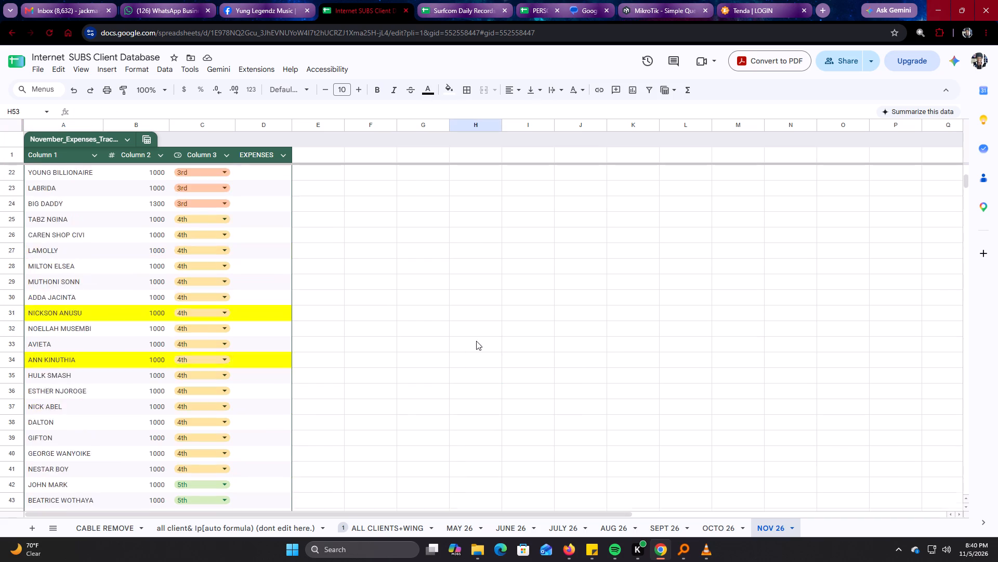
Enter 10000 as a new expense amount in cell E8 of the NOV 26 sheet, beneath the existing expense amounts.
{"action": "scroll", "coordinate": [476, 341], "scroll_direction": "up", "scroll_amount": 15}
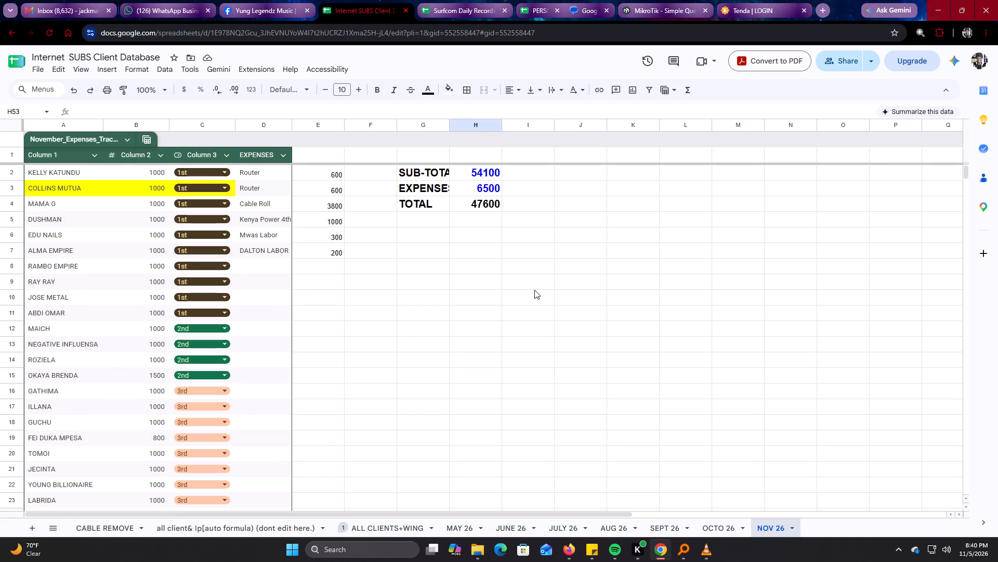
{"action": "left_click", "coordinate": [333, 266]}
{"action": "type", "text": "1000"}
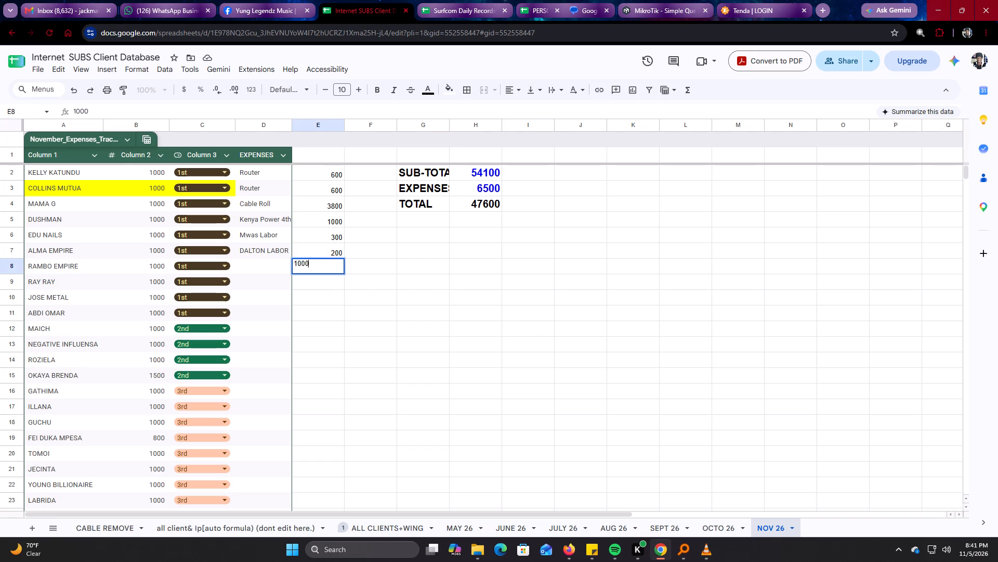
{"action": "key", "text": "0"}
{"action": "left_click", "coordinate": [518, 275]}
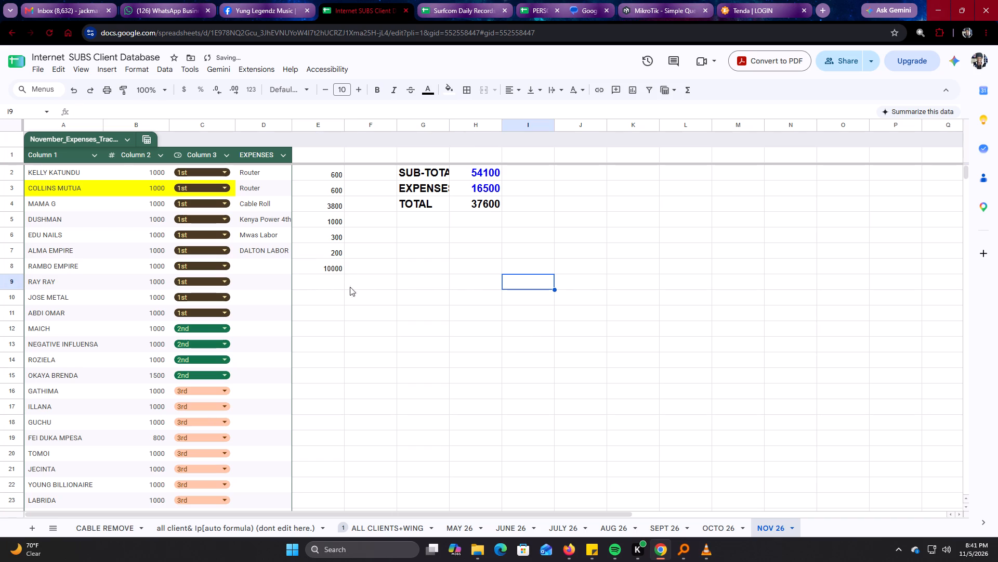
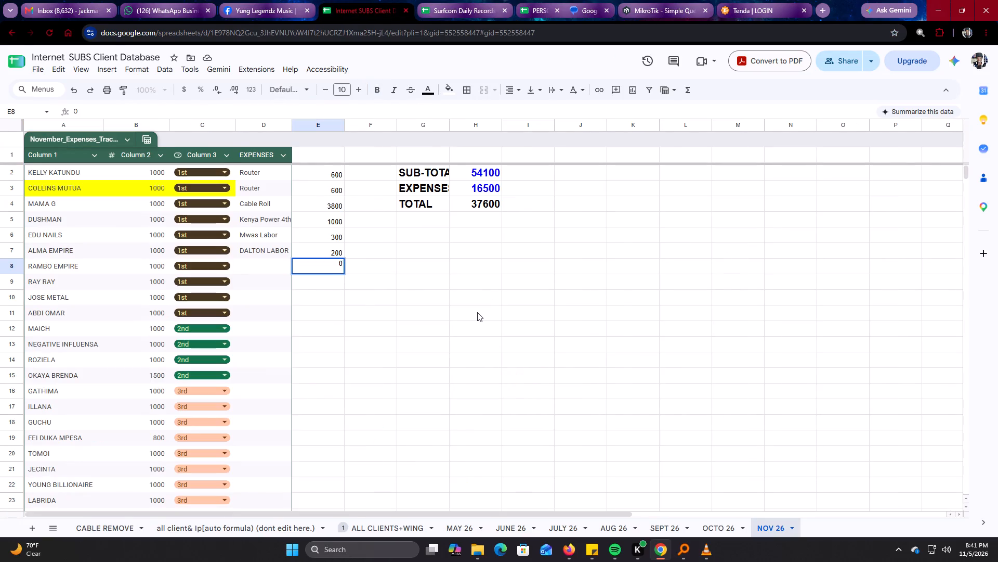
Clear the trial expense amount from cell E8 of the NOV 26 sheet, leaving the cell empty.
{"action": "left_click", "coordinate": [314, 265]}
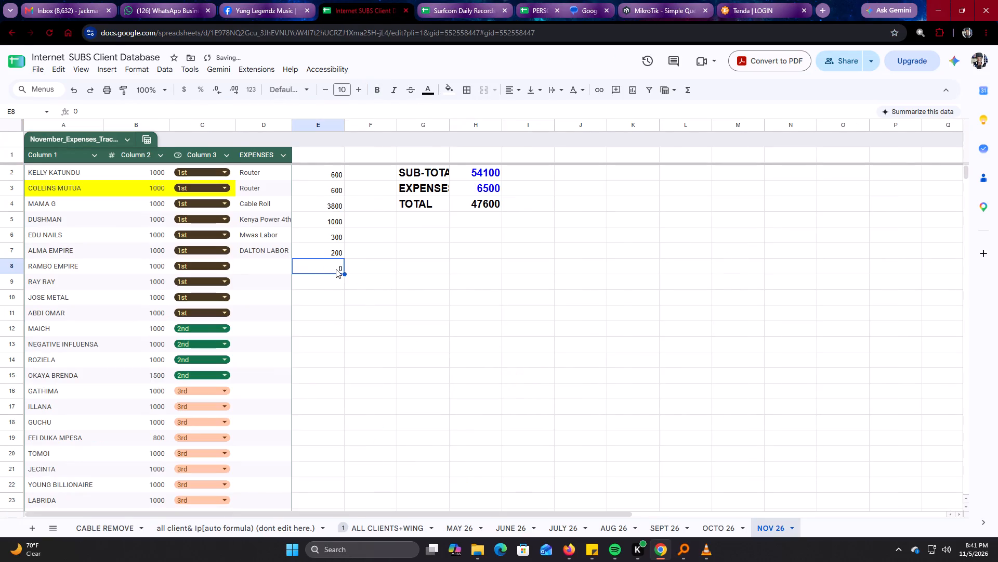
{"action": "key", "text": "Delete"}
{"action": "left_click", "coordinate": [465, 291]}
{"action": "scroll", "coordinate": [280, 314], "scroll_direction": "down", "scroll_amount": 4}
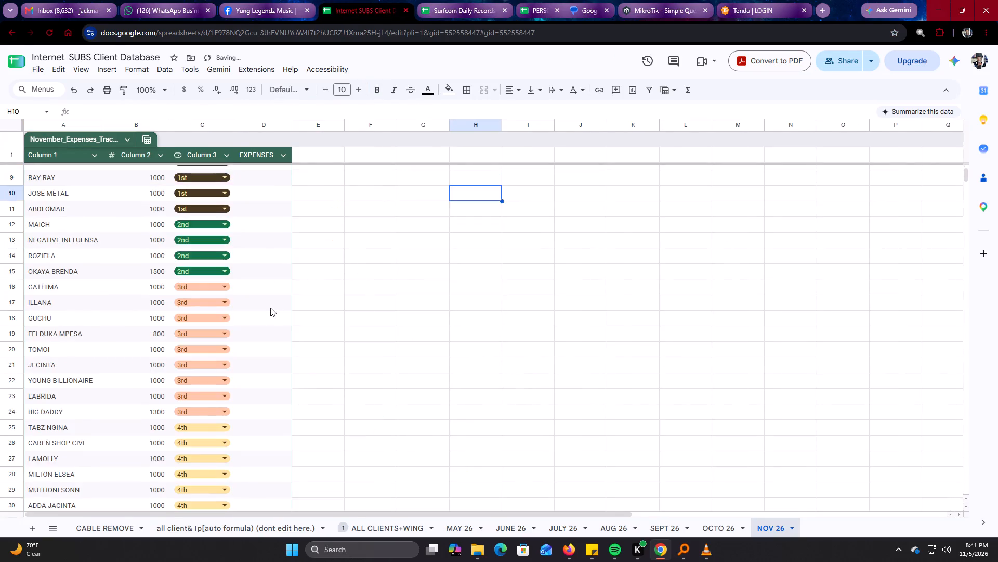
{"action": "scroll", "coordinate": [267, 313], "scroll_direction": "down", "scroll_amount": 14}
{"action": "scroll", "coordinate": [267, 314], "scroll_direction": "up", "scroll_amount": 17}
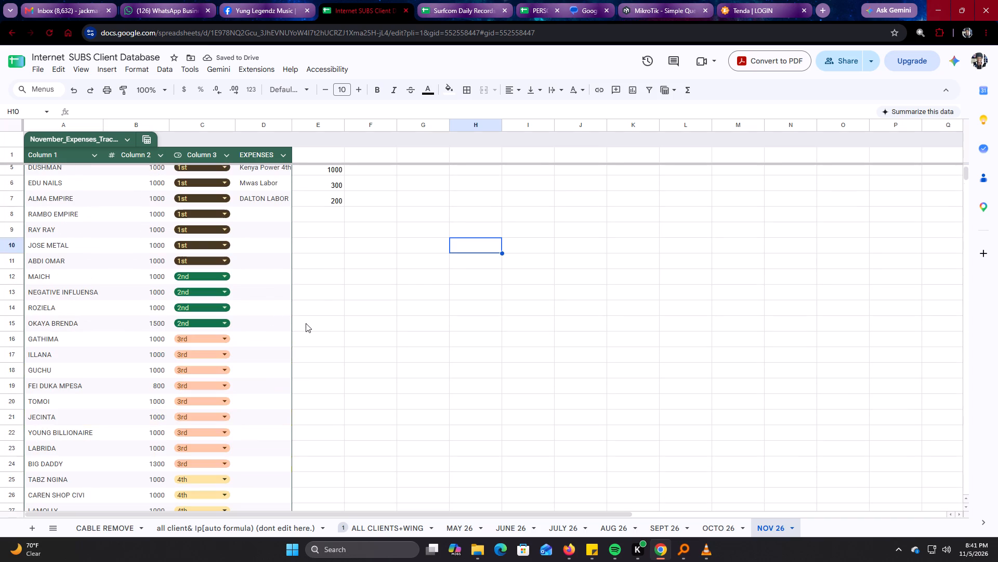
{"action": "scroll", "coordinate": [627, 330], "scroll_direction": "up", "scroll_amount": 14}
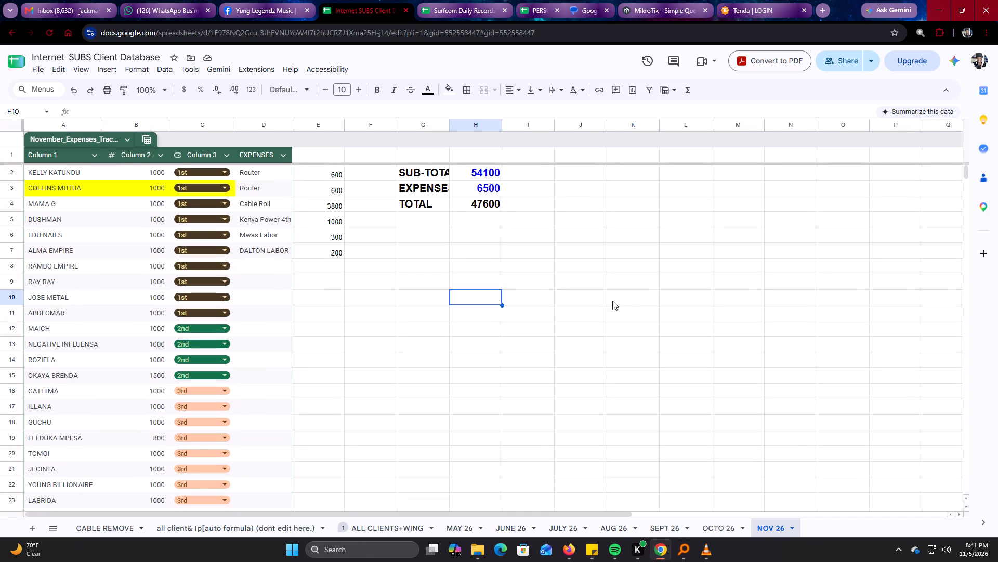
In the OCTO 26 sheet, reset the grey fill colour of the client entry in row 104, cells A104 to C104.
{"action": "left_click", "coordinate": [723, 528]}
{"action": "scroll", "coordinate": [517, 316], "scroll_direction": "down", "scroll_amount": 2}
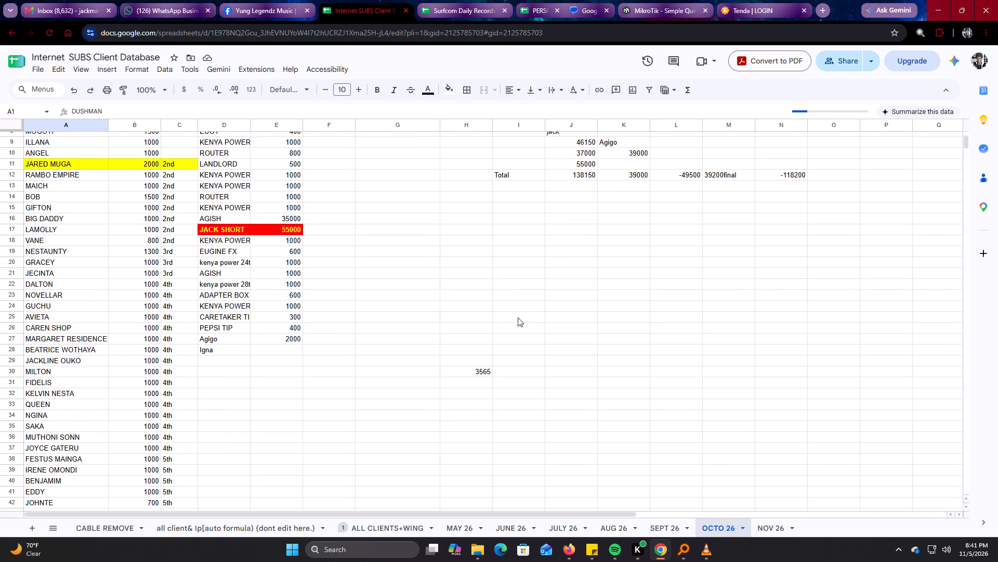
{"action": "scroll", "coordinate": [521, 320], "scroll_direction": "up", "scroll_amount": 4}
{"action": "scroll", "coordinate": [431, 296], "scroll_direction": "down", "scroll_amount": 4}
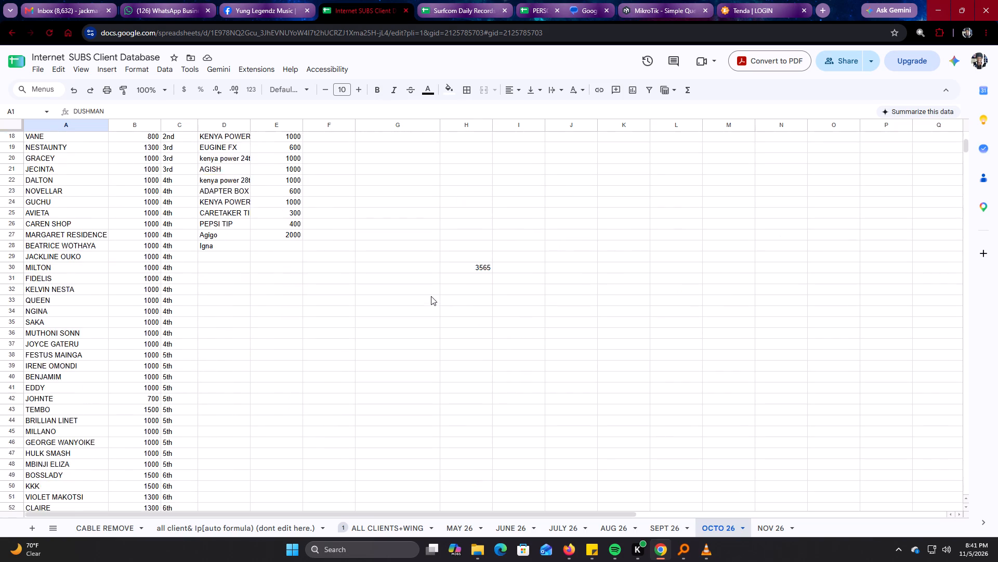
{"action": "scroll", "coordinate": [431, 296], "scroll_direction": "down", "scroll_amount": 10}
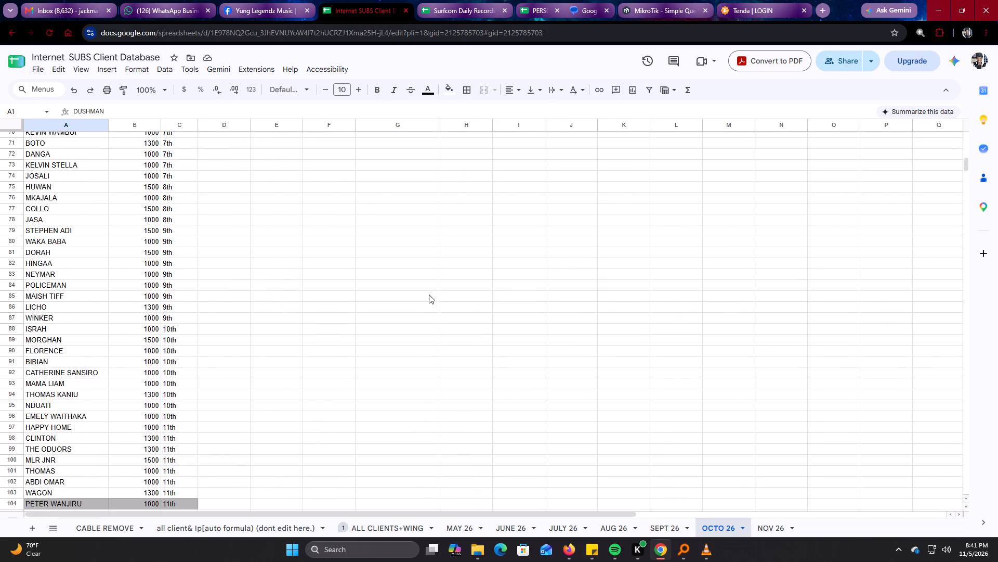
{"action": "scroll", "coordinate": [429, 295], "scroll_direction": "down", "scroll_amount": 2}
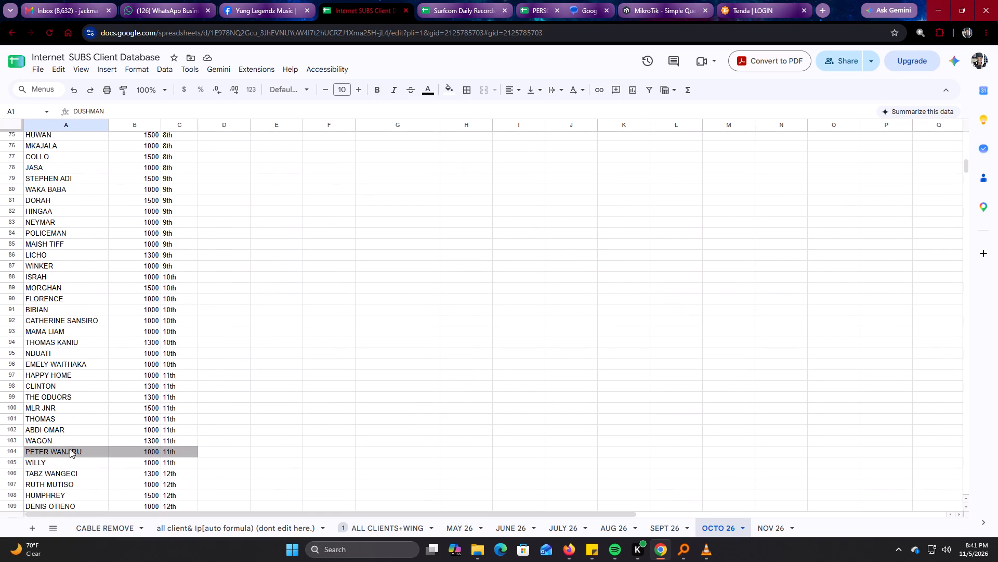
{"action": "left_click_drag", "start_coordinate": [26, 448], "coordinate": [190, 450]}
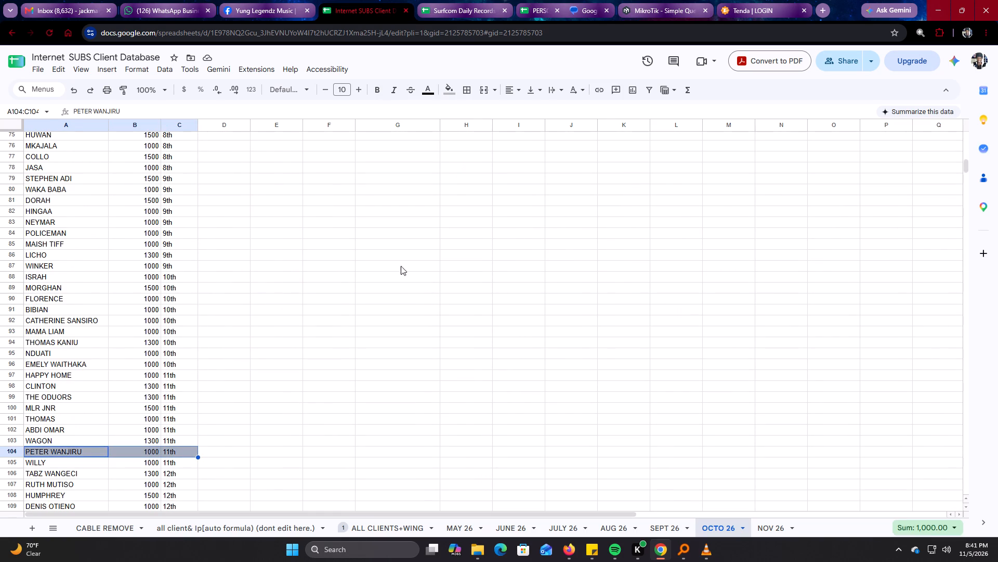
{"action": "left_click", "coordinate": [452, 91]}
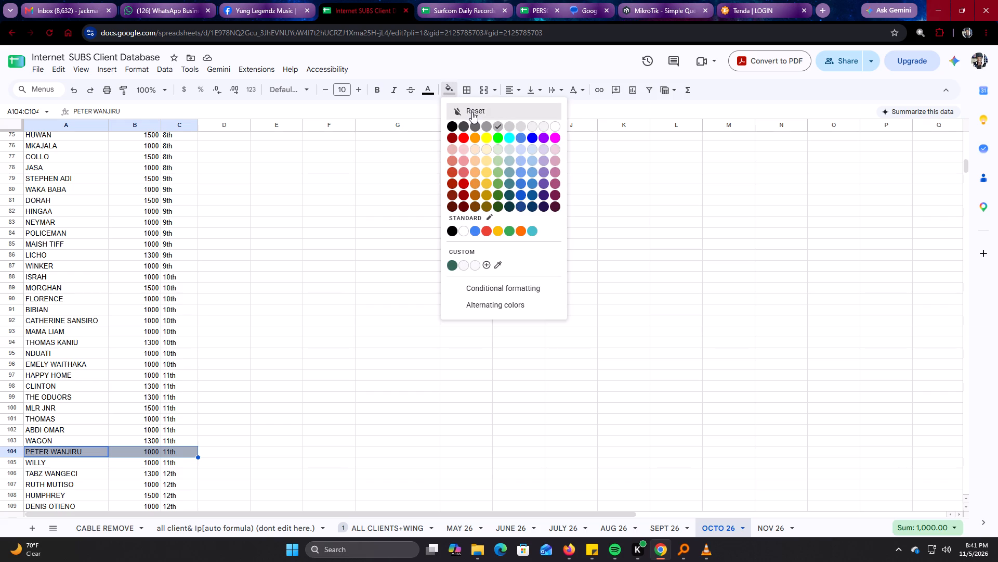
{"action": "left_click", "coordinate": [472, 112]}
{"action": "left_click", "coordinate": [386, 354]}
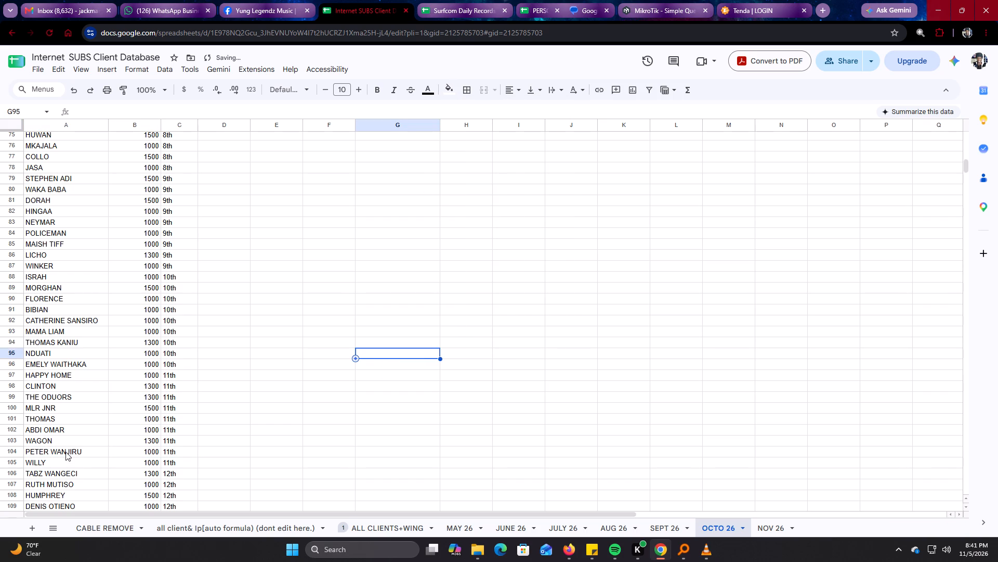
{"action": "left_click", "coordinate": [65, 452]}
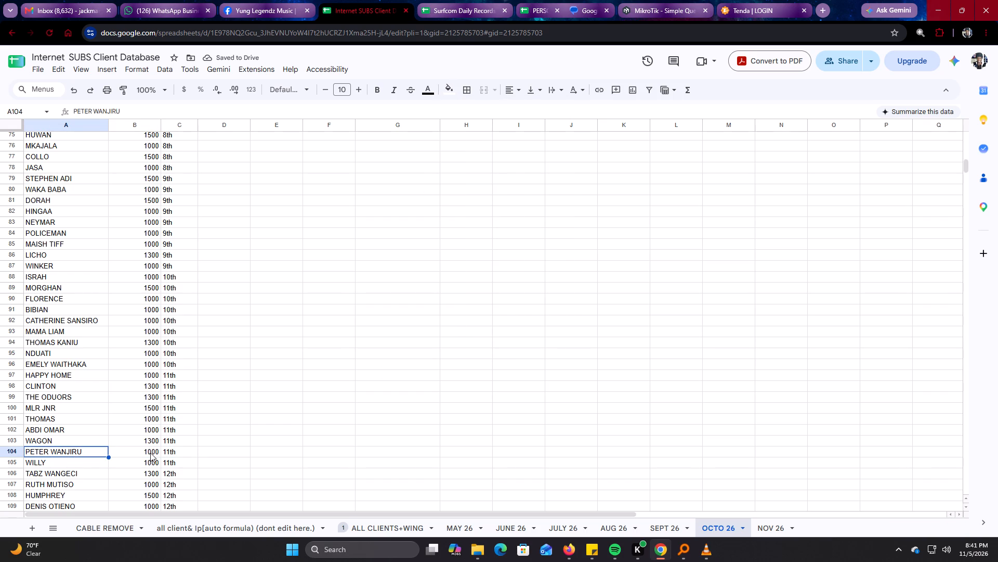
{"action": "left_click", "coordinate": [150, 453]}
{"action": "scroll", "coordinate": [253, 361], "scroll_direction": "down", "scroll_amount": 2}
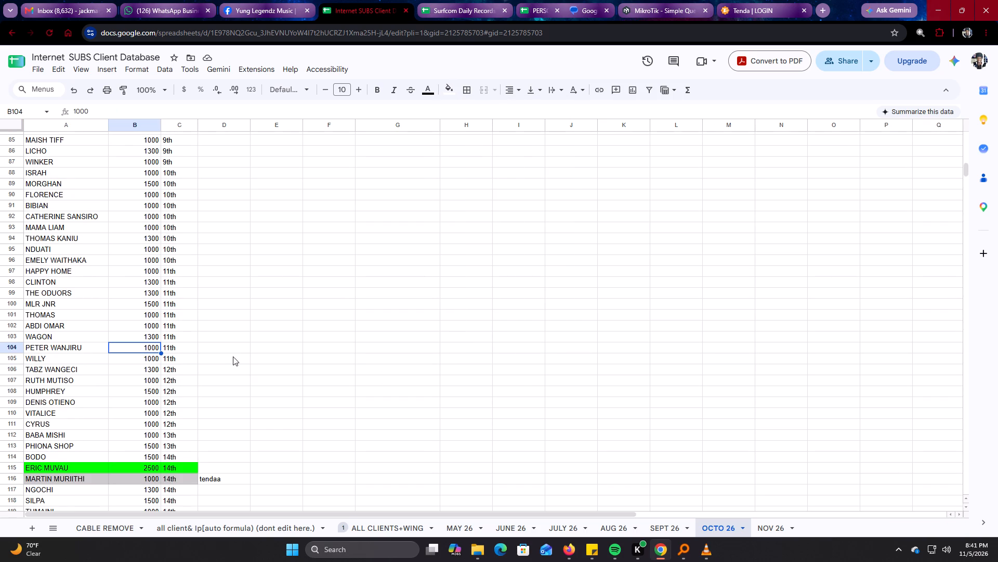
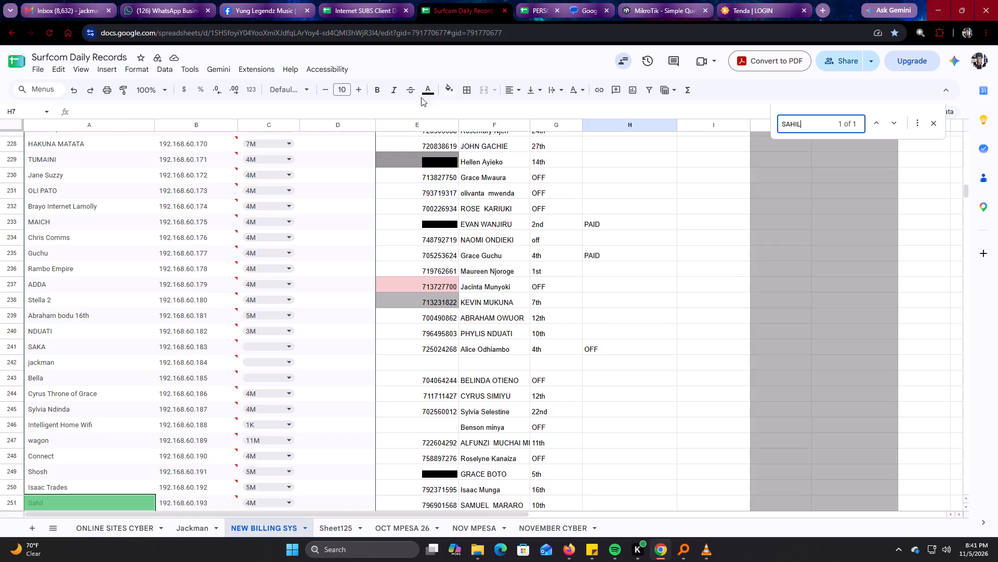
In the NEW BILLING SYS sheet, set the due date of the Sahil client entry in cell G251 to 11th.
{"action": "scroll", "coordinate": [454, 360], "scroll_direction": "down", "scroll_amount": 1}
{"action": "left_click", "coordinate": [200, 445]}
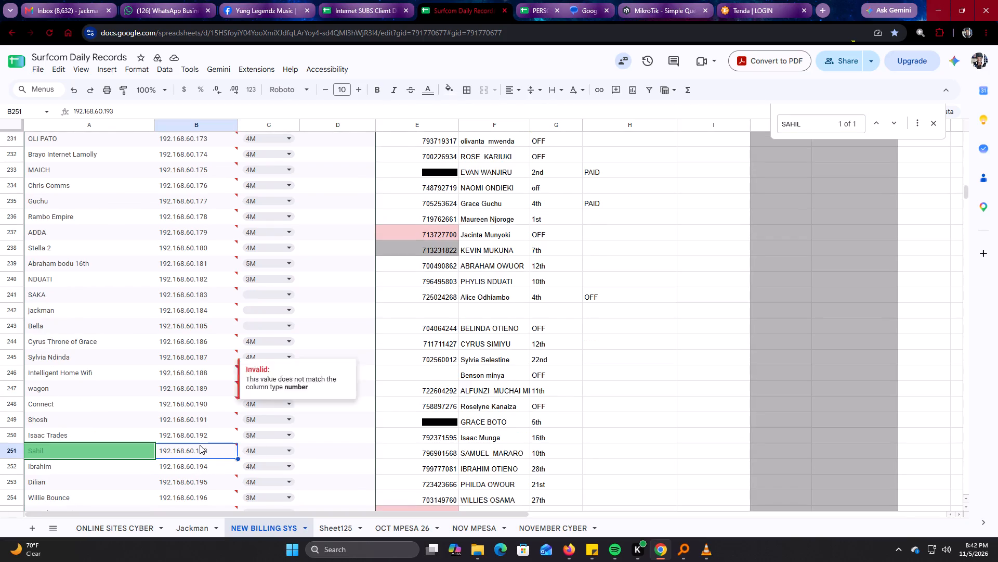
{"action": "left_click", "coordinate": [432, 447]}
{"action": "left_click", "coordinate": [574, 453]}
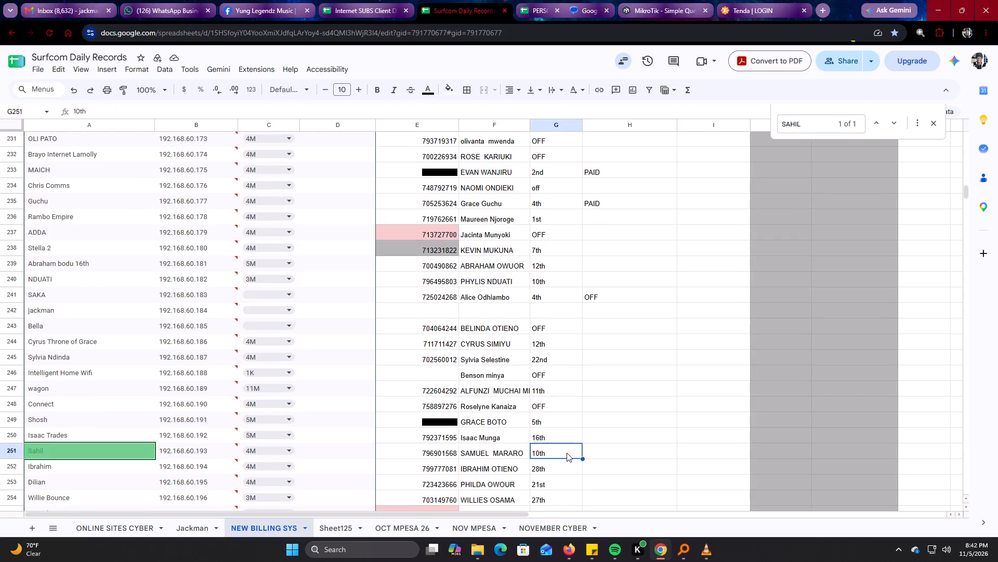
{"action": "type", "text": "44"}
{"action": "key", "text": "BackSpace"}
{"action": "key", "text": "BackSpace"}
{"action": "key", "text": "BackSpace"}
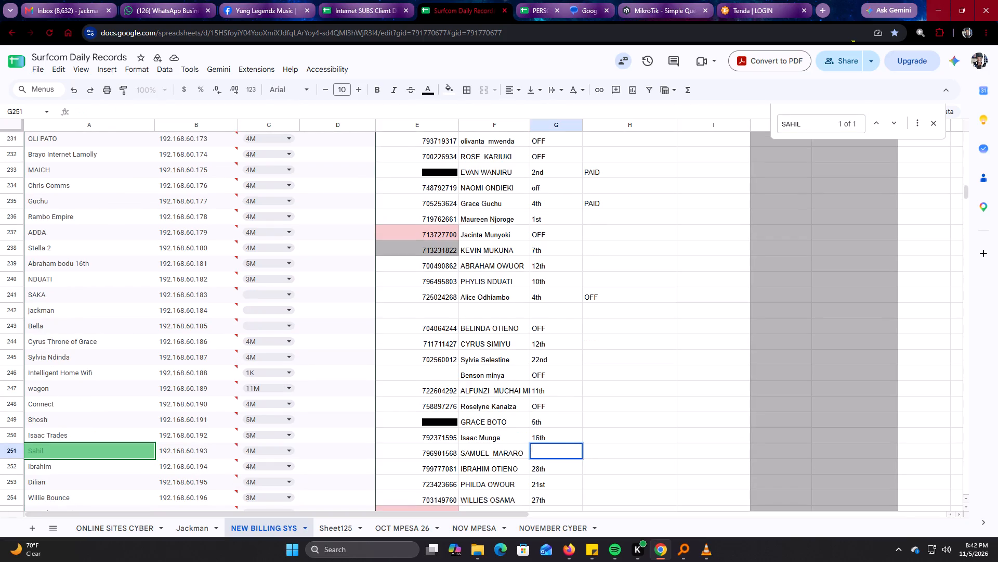
{"action": "type", "text": "11"}
{"action": "type", "text": "th"}
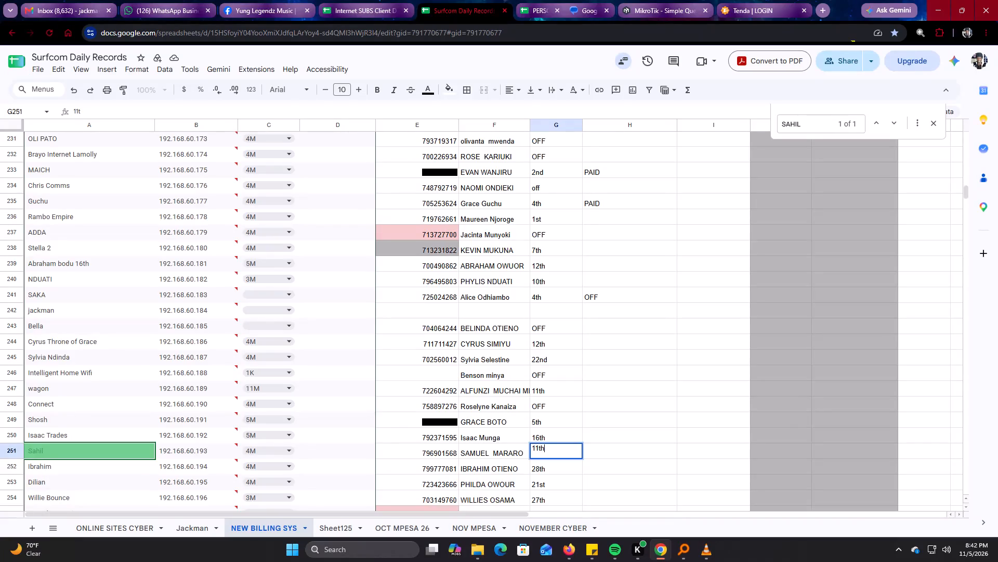
{"action": "key", "text": "Return"}
Open the Sahil entry's phone number in cell E251 of the NEW BILLING SYS sheet for editing.
{"action": "key", "text": "Left"}
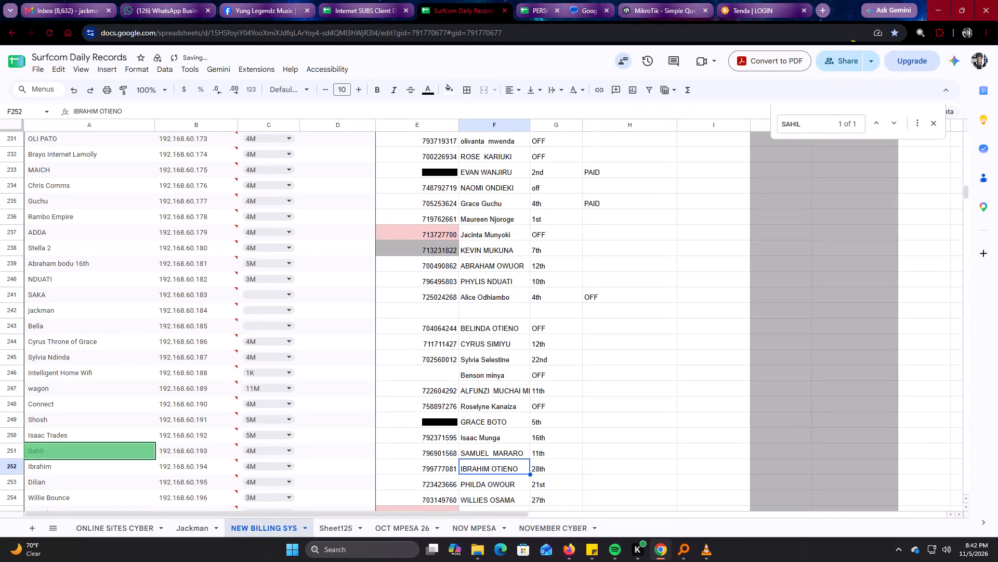
{"action": "key", "text": "Left"}
{"action": "key", "text": "Up"}
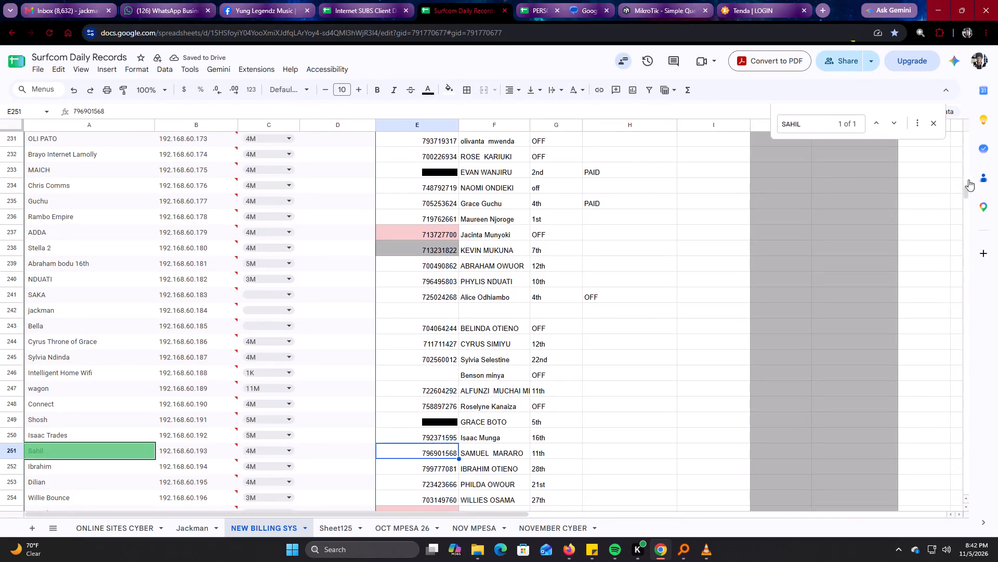
{"action": "double_click", "coordinate": [447, 450]}
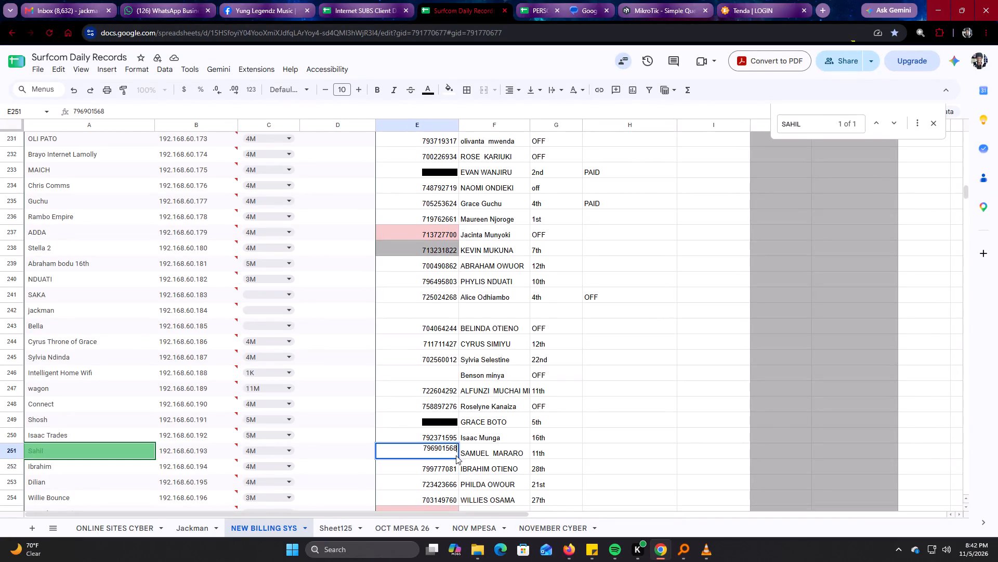
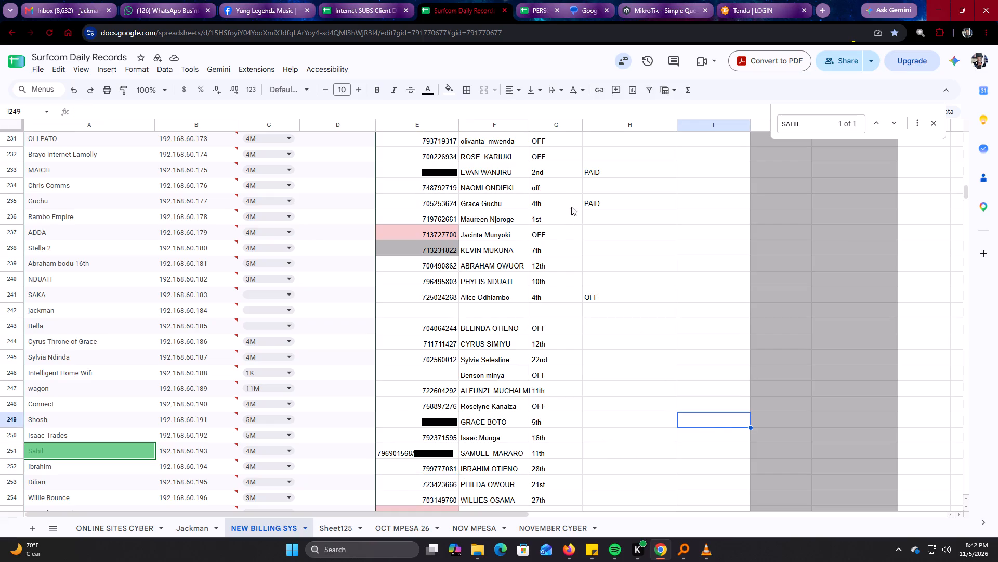
In the Internet SUBS Client Database, review the OCTO 26 sheet's client payments from the 11th to month end, plus the expenses and totals.
{"action": "left_click", "coordinate": [348, 0]}
{"action": "left_click", "coordinate": [332, 314]}
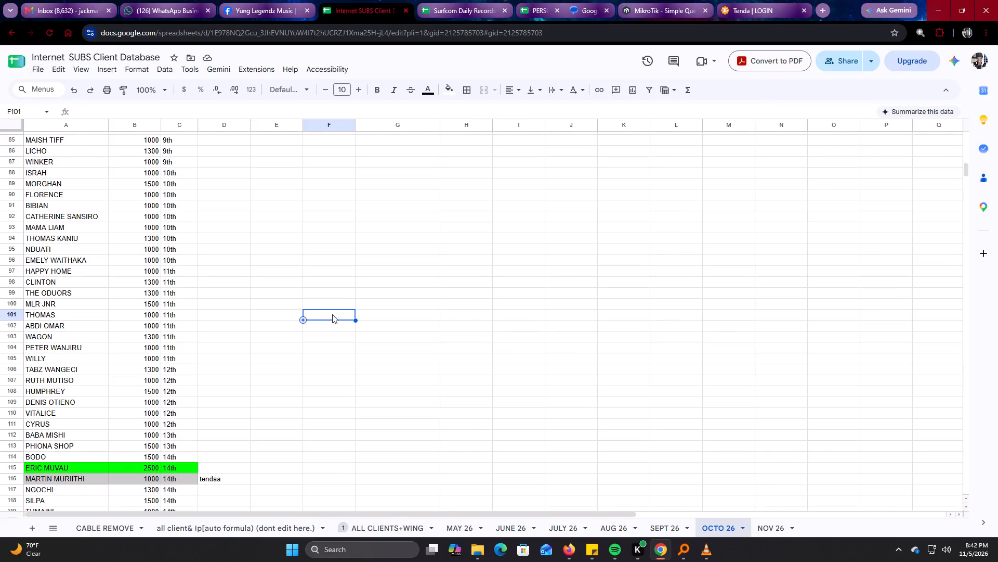
{"action": "scroll", "coordinate": [319, 303], "scroll_direction": "down", "scroll_amount": 1}
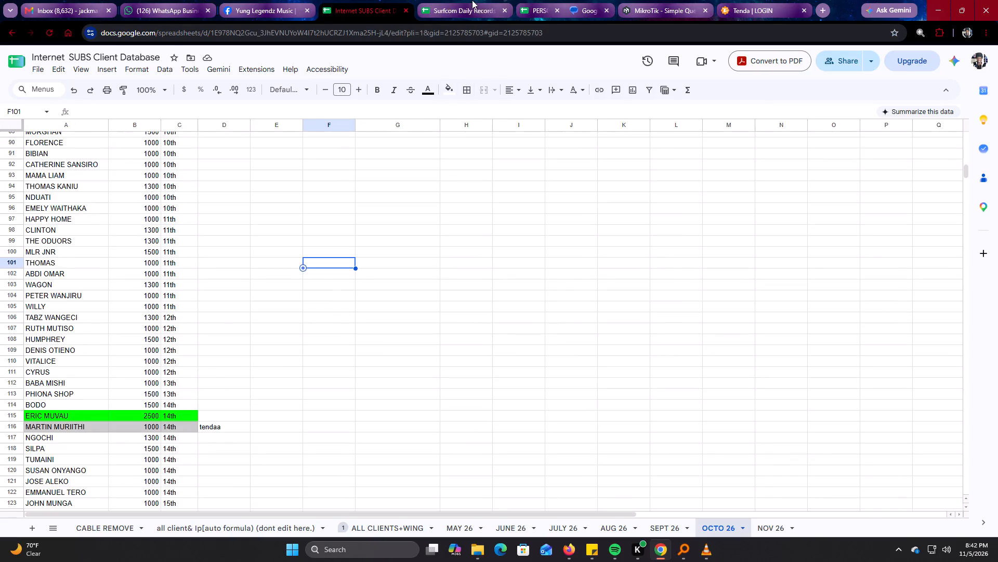
{"action": "scroll", "coordinate": [408, 308], "scroll_direction": "down", "scroll_amount": 3}
{"action": "scroll", "coordinate": [291, 244], "scroll_direction": "down", "scroll_amount": 1}
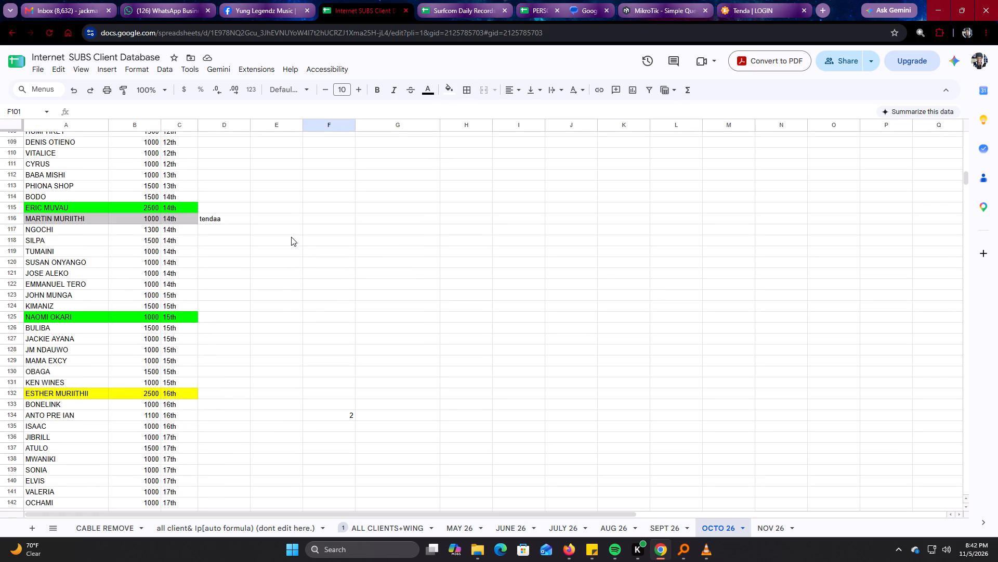
{"action": "scroll", "coordinate": [270, 203], "scroll_direction": "down", "scroll_amount": 1}
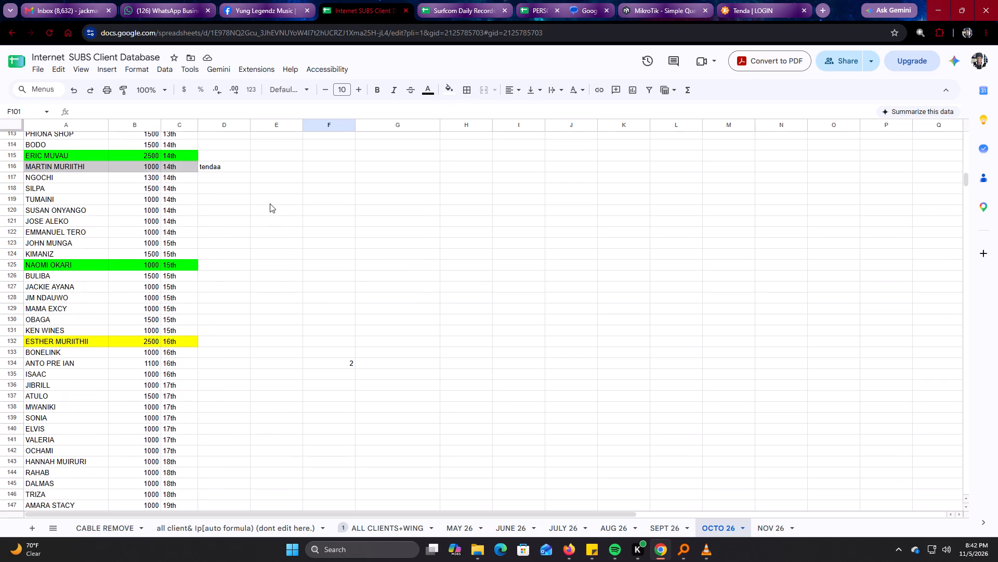
{"action": "scroll", "coordinate": [270, 199], "scroll_direction": "down", "scroll_amount": 1}
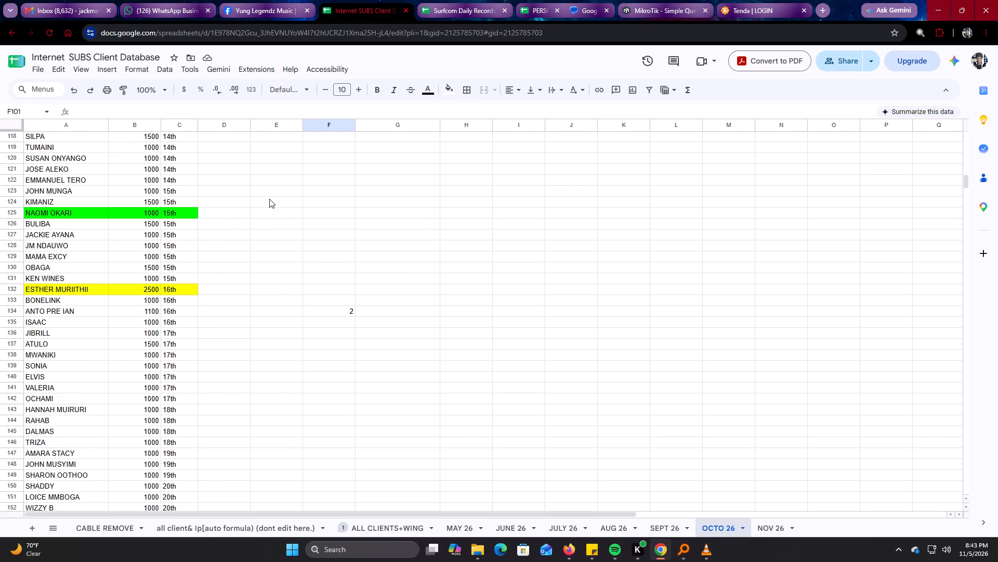
{"action": "scroll", "coordinate": [265, 207], "scroll_direction": "up", "scroll_amount": 1}
{"action": "scroll", "coordinate": [268, 241], "scroll_direction": "down", "scroll_amount": 3}
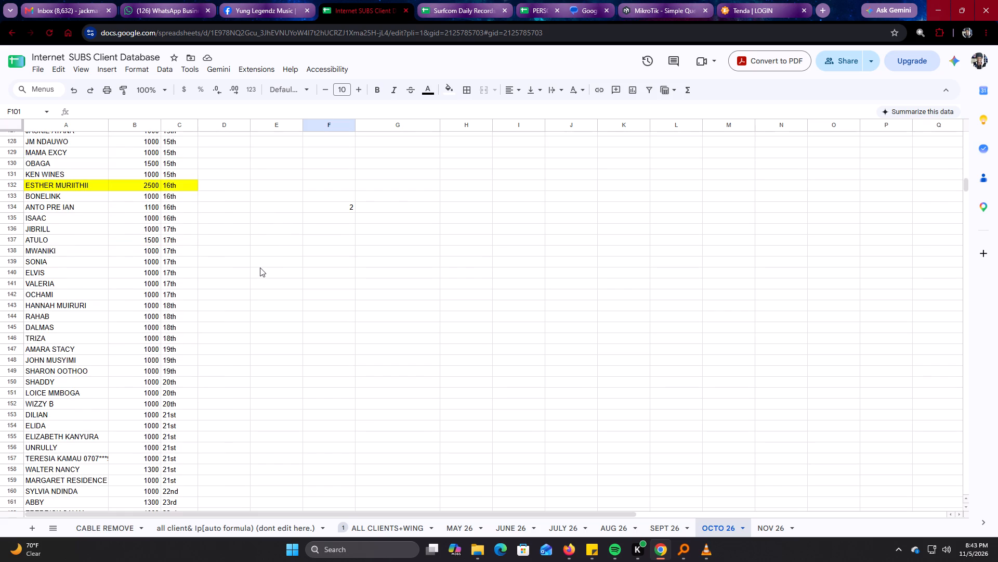
{"action": "scroll", "coordinate": [260, 267], "scroll_direction": "down", "scroll_amount": 2}
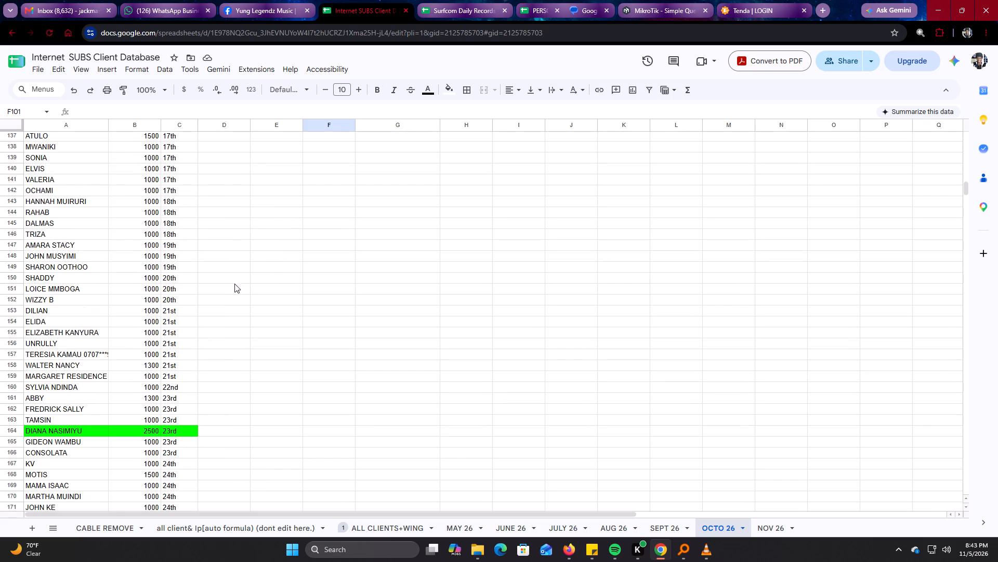
{"action": "scroll", "coordinate": [235, 298], "scroll_direction": "up", "scroll_amount": 3}
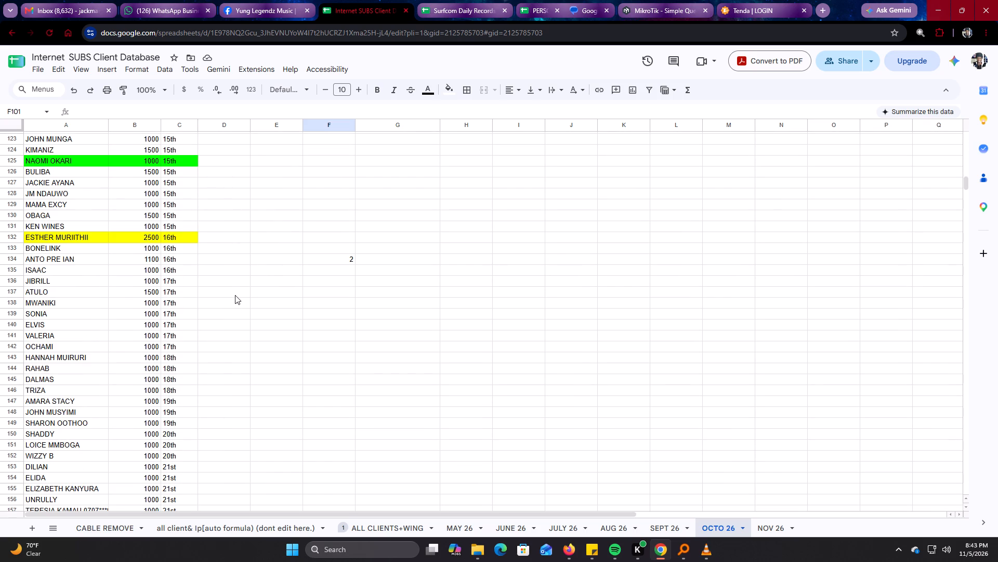
{"action": "scroll", "coordinate": [235, 295], "scroll_direction": "down", "scroll_amount": 3}
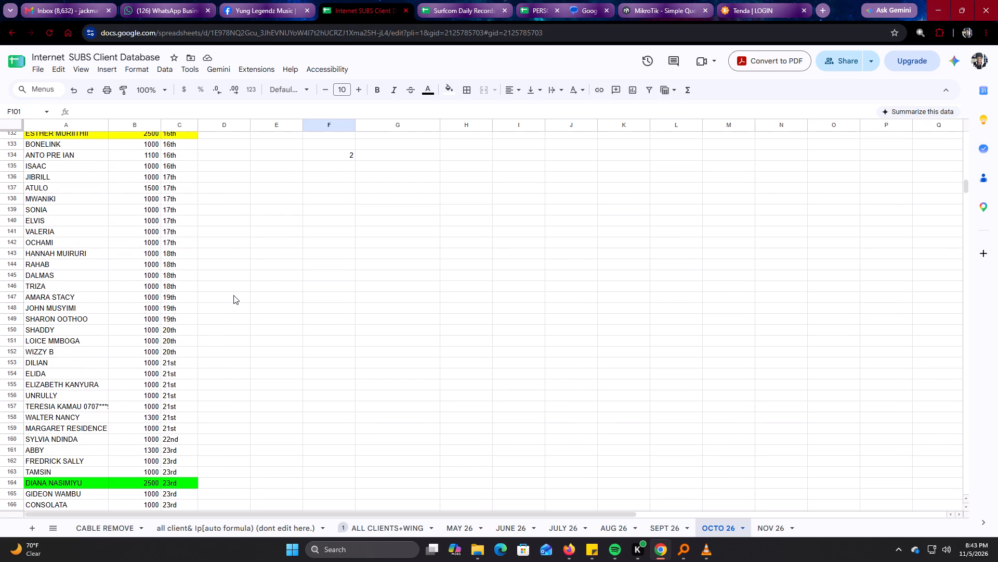
{"action": "scroll", "coordinate": [232, 299], "scroll_direction": "down", "scroll_amount": 5}
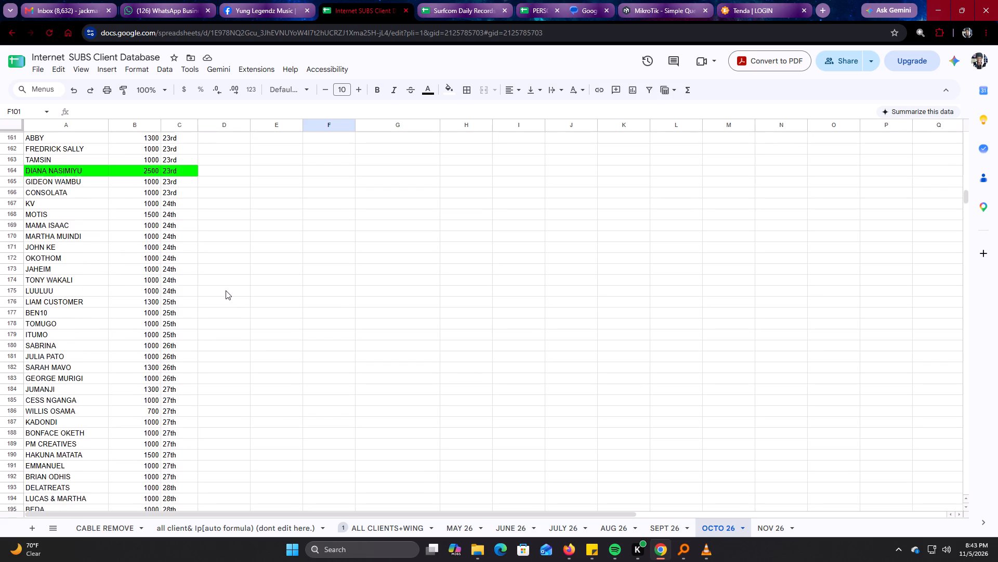
{"action": "scroll", "coordinate": [226, 290], "scroll_direction": "down", "scroll_amount": 7}
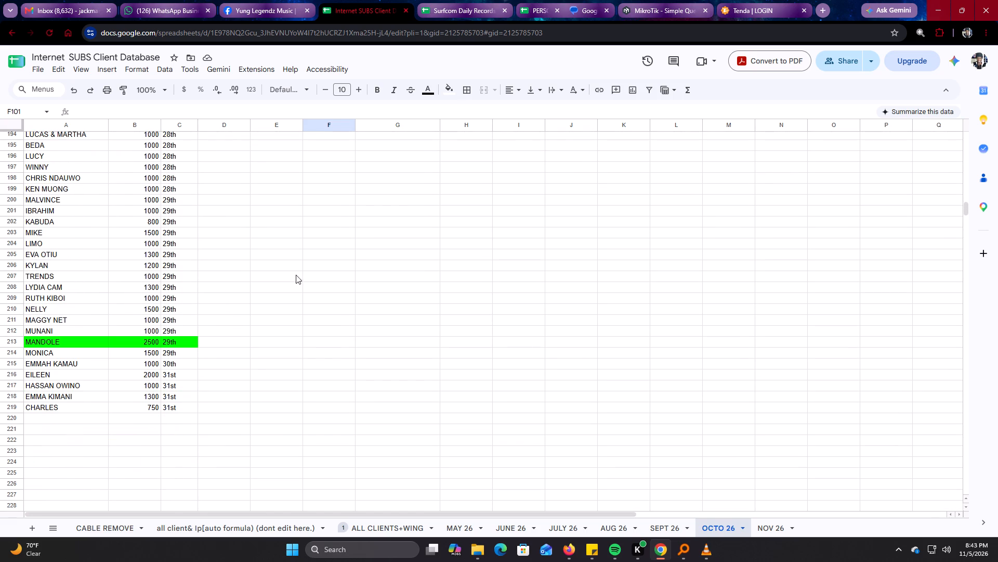
{"action": "scroll", "coordinate": [112, 232], "scroll_direction": "up", "scroll_amount": 20}
{"action": "scroll", "coordinate": [112, 232], "scroll_direction": "up", "scroll_amount": 16}
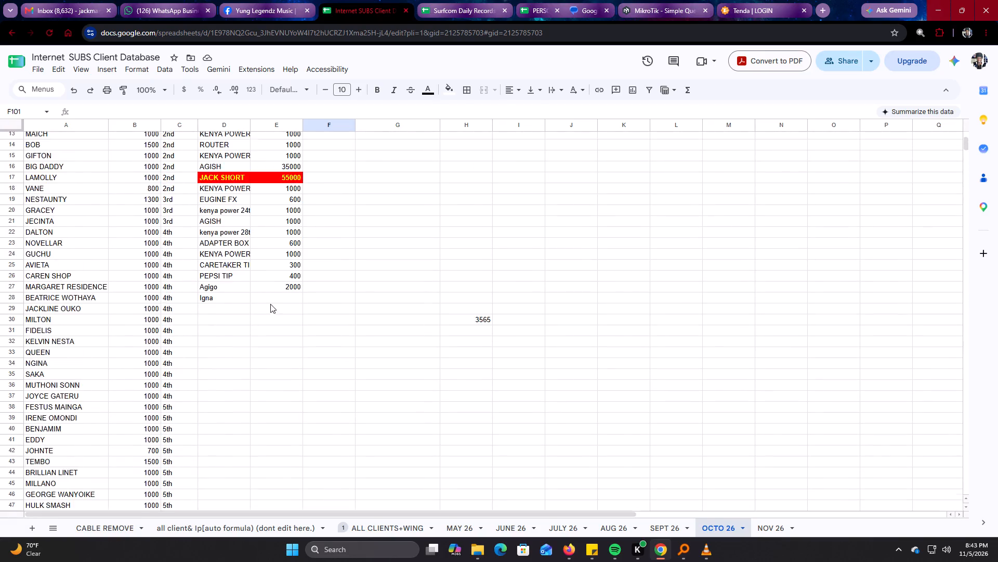
{"action": "scroll", "coordinate": [270, 304], "scroll_direction": "up", "scroll_amount": 12}
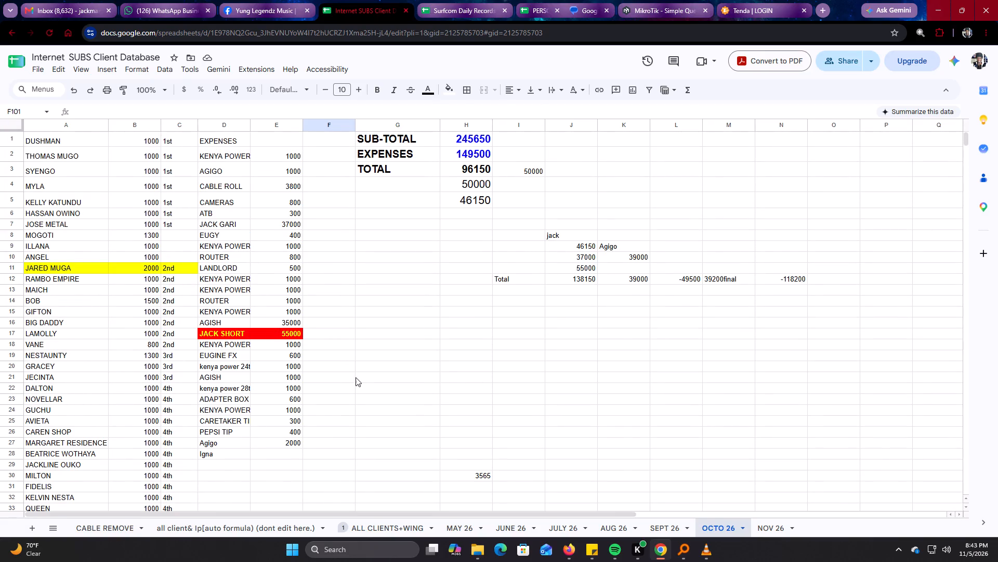
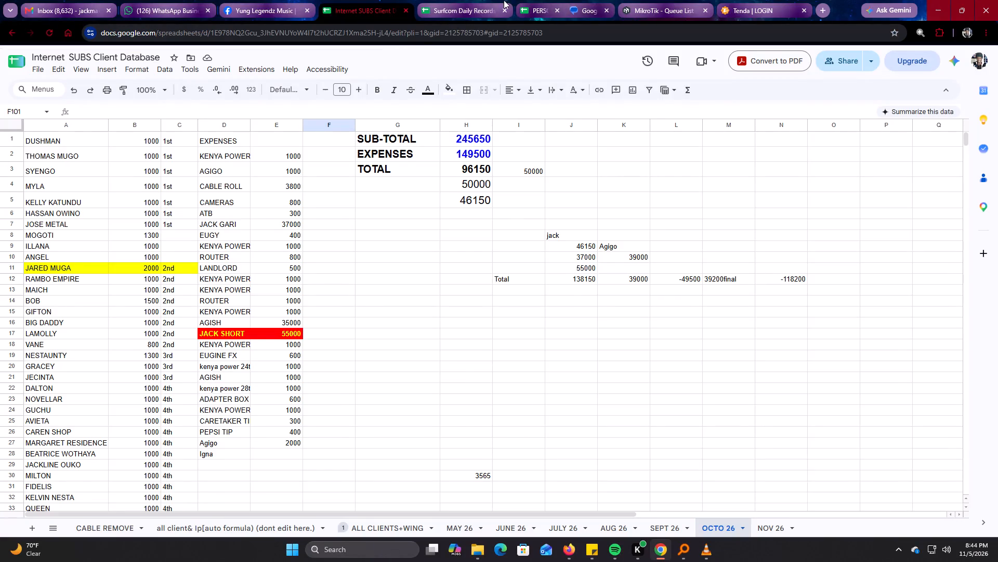
Clear the stray "t+" entry from cell F101 in the OCTO 26 sheet.
{"action": "left_click", "coordinate": [456, 0]}
{"action": "left_click", "coordinate": [359, 0]}
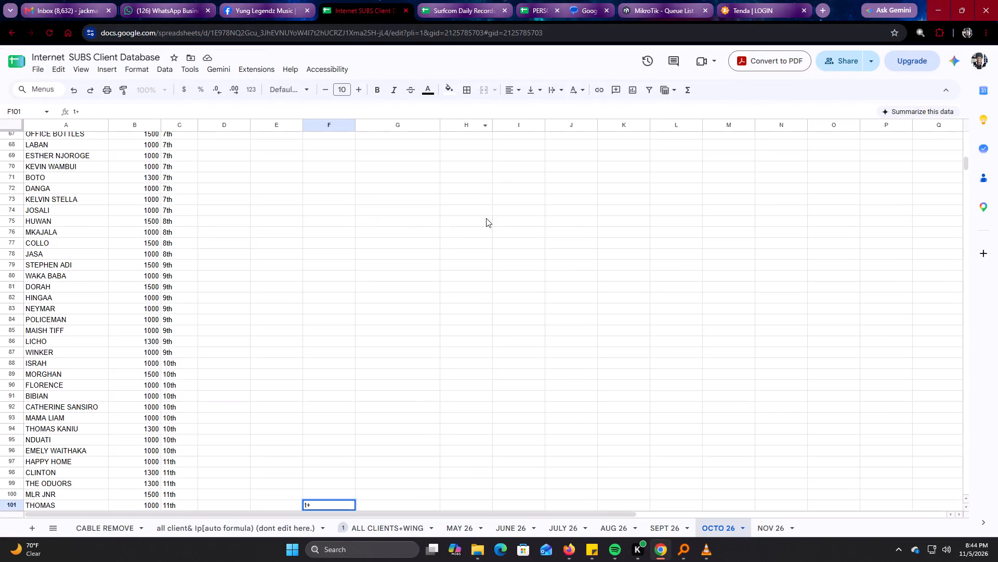
{"action": "scroll", "coordinate": [483, 318], "scroll_direction": "up", "scroll_amount": 4}
{"action": "scroll", "coordinate": [479, 319], "scroll_direction": "down", "scroll_amount": 5}
{"action": "middle_click", "coordinate": [479, 319]}
{"action": "left_click", "coordinate": [337, 452]}
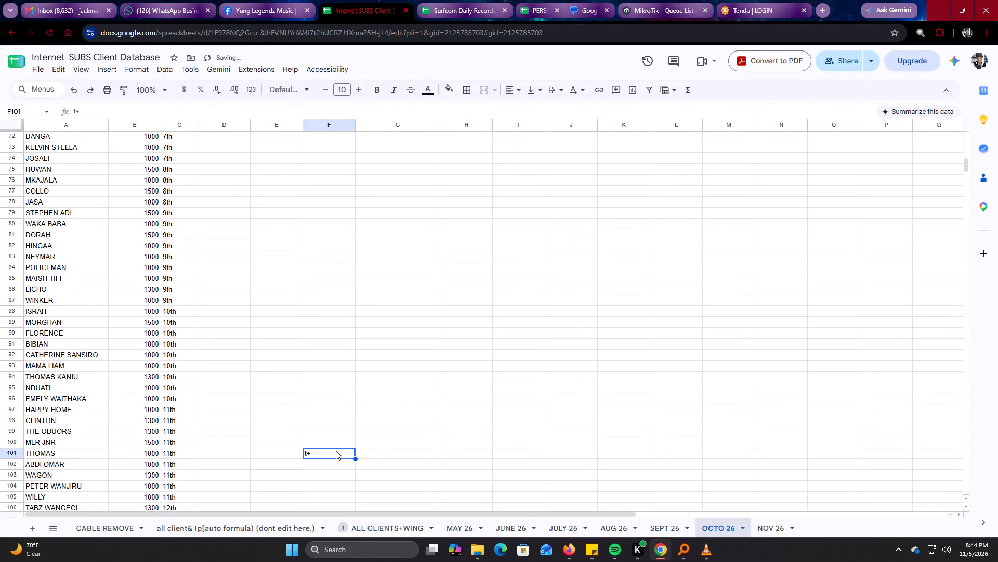
{"action": "key", "text": "Delete"}
{"action": "scroll", "coordinate": [592, 395], "scroll_direction": "up", "scroll_amount": 20}
{"action": "scroll", "coordinate": [592, 395], "scroll_direction": "up", "scroll_amount": 3}
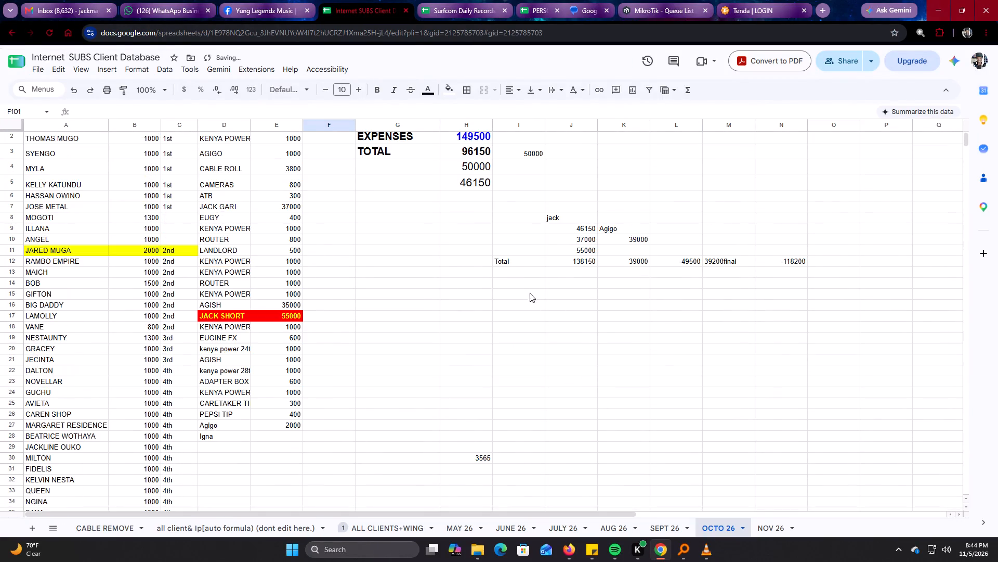
{"action": "scroll", "coordinate": [530, 293], "scroll_direction": "up", "scroll_amount": 5}
In Surfcom Daily Records, find the client "tendaa" in NEW BILLING SYS and set the blank due date to 14th.
{"action": "left_click", "coordinate": [780, 529]}
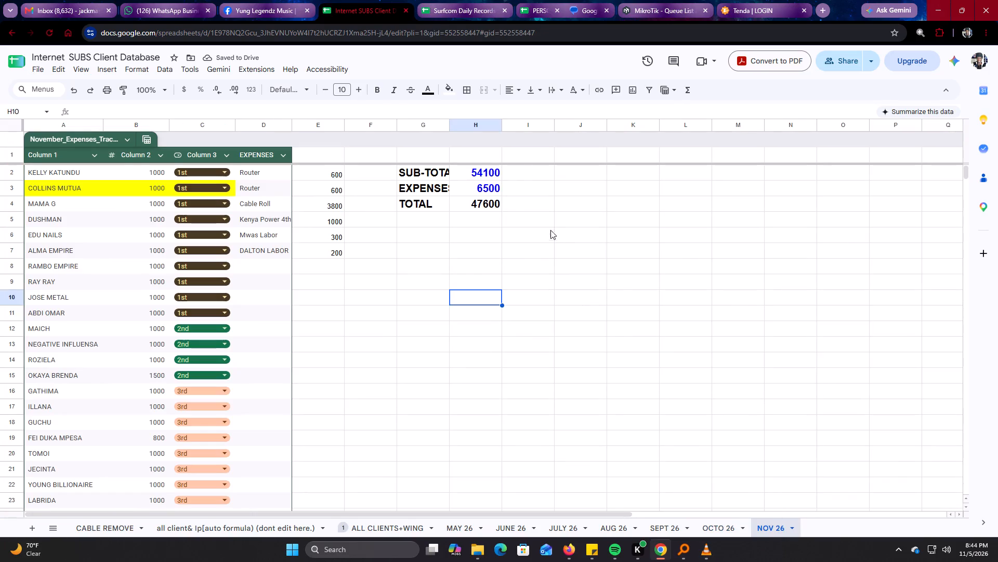
{"action": "scroll", "coordinate": [550, 230], "scroll_direction": "up", "scroll_amount": 5}
{"action": "left_click", "coordinate": [454, 0]}
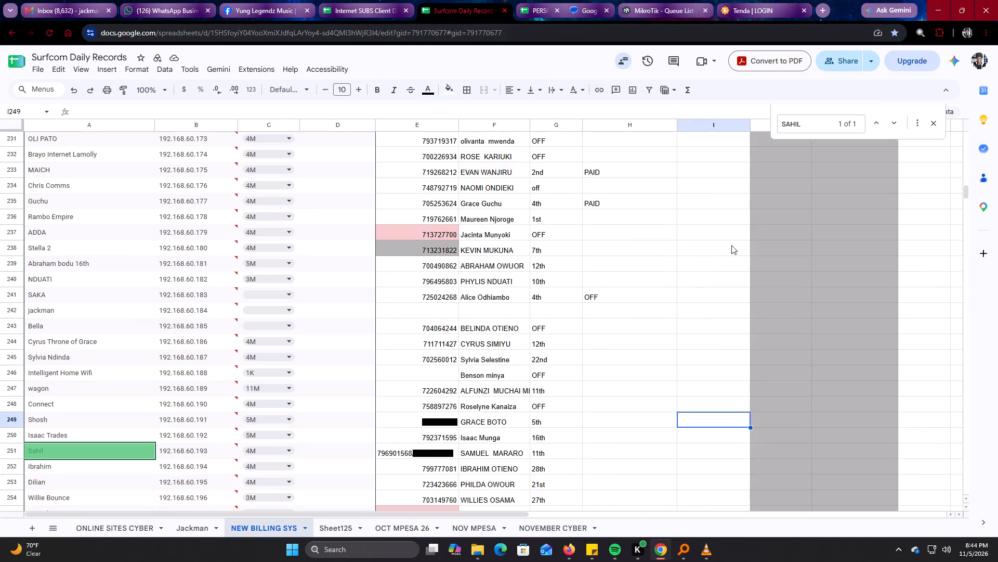
{"action": "left_click", "coordinate": [756, 242]}
{"action": "key", "text": "ctrl+f"}
{"action": "type", "text": "tendaa"}
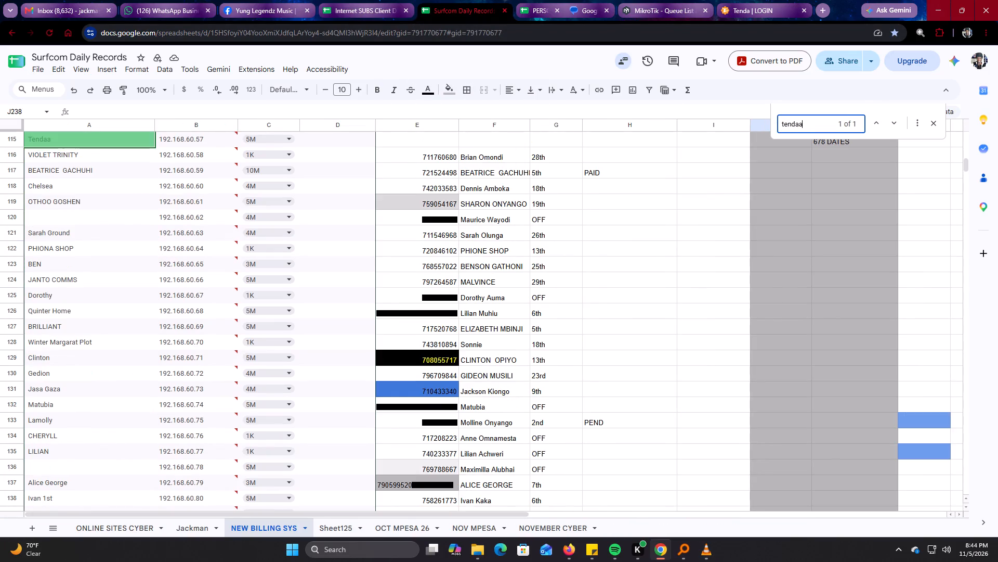
{"action": "scroll", "coordinate": [739, 454], "scroll_direction": "up", "scroll_amount": 1}
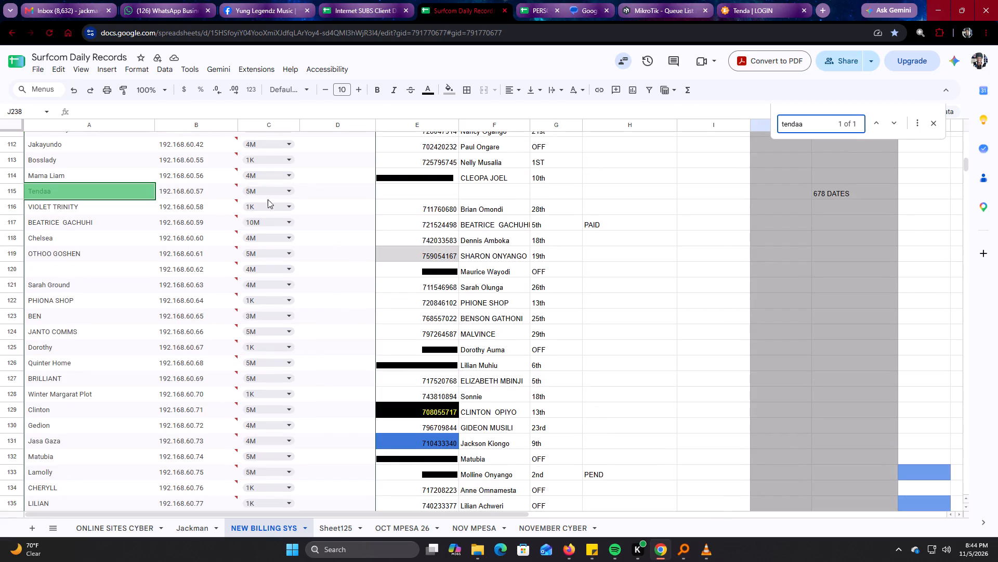
{"action": "left_click", "coordinate": [429, 193]}
{"action": "left_click", "coordinate": [528, 190]}
{"action": "left_click", "coordinate": [545, 187]}
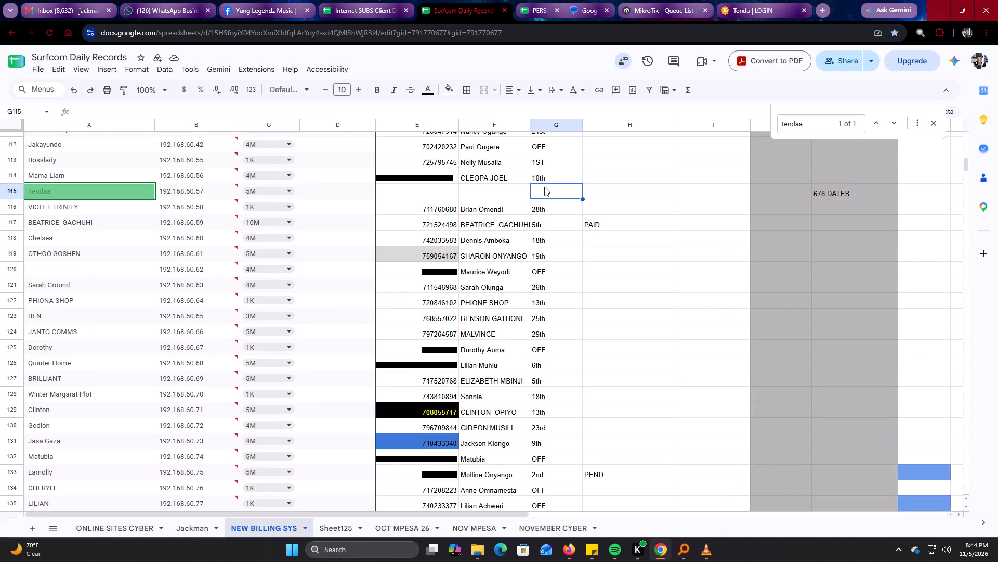
{"action": "type", "text": "14"}
{"action": "type", "text": "th"}
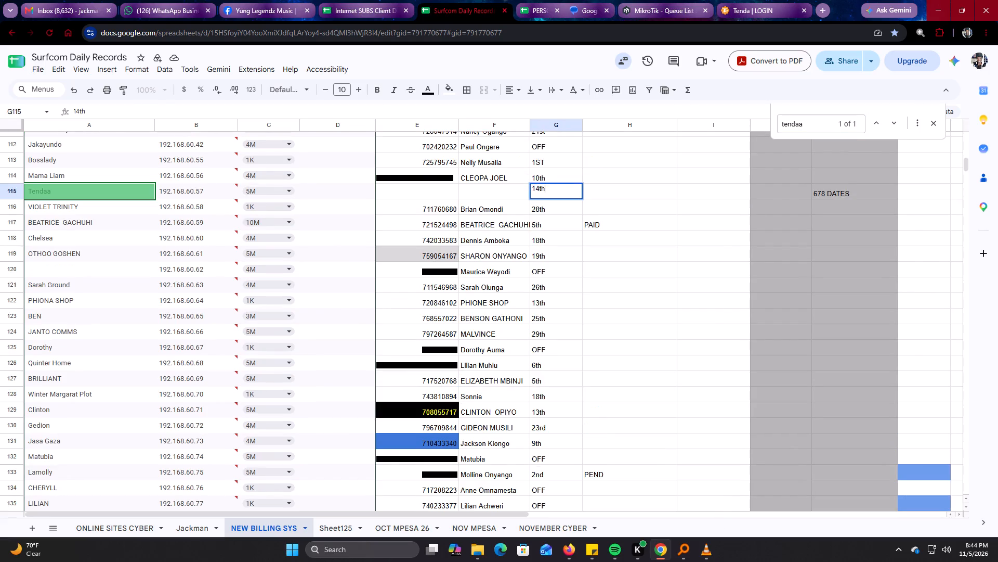
{"action": "key", "text": "Return"}
{"action": "key", "text": "Up"}
{"action": "key", "text": "Left"}
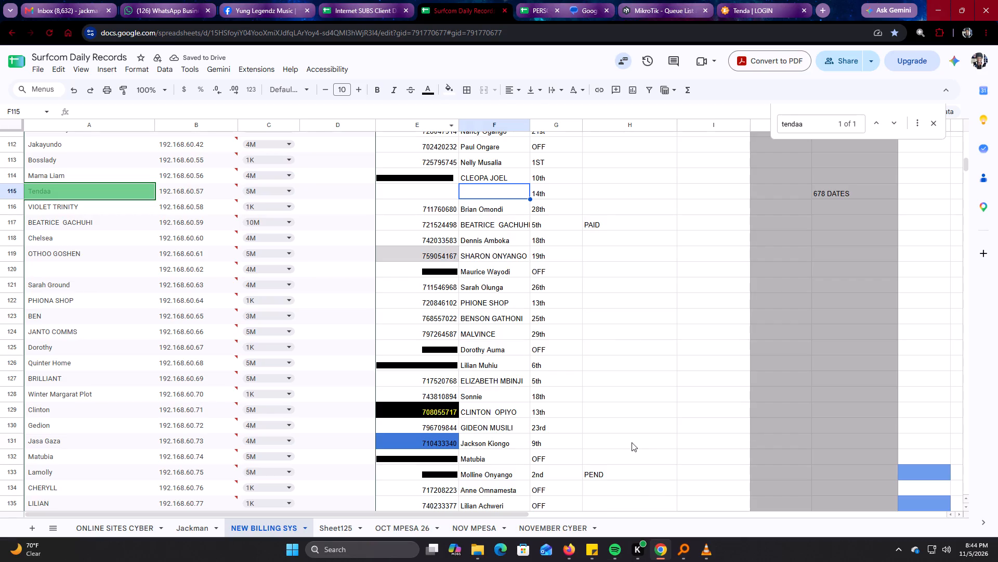
Launch Excel and open the Incoming sheet of the OCTO_RECORDS_M-PESA_Transactions workbook.
{"action": "type", "text": "exv"}
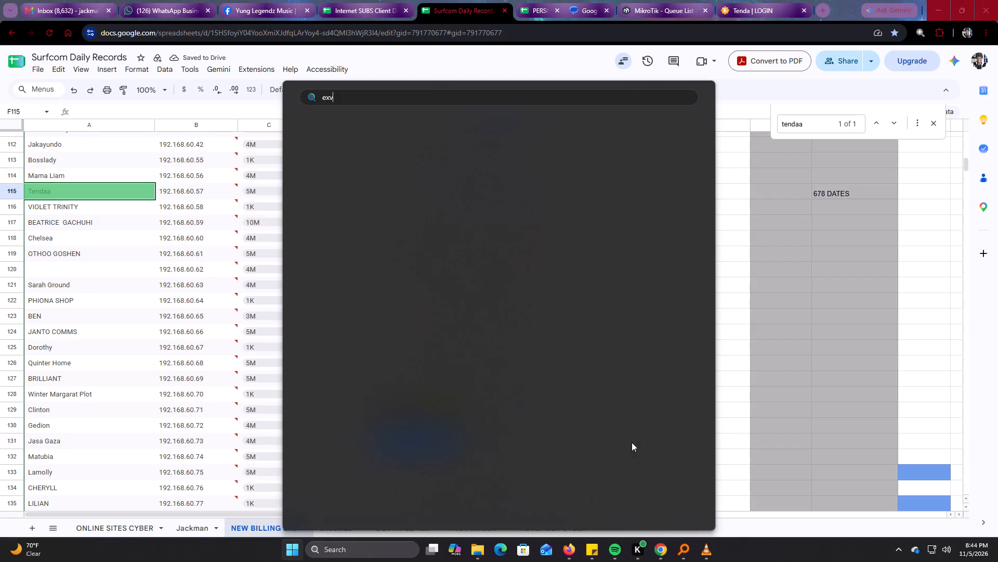
{"action": "key", "text": "BackSpace"}
{"action": "key", "text": "Return"}
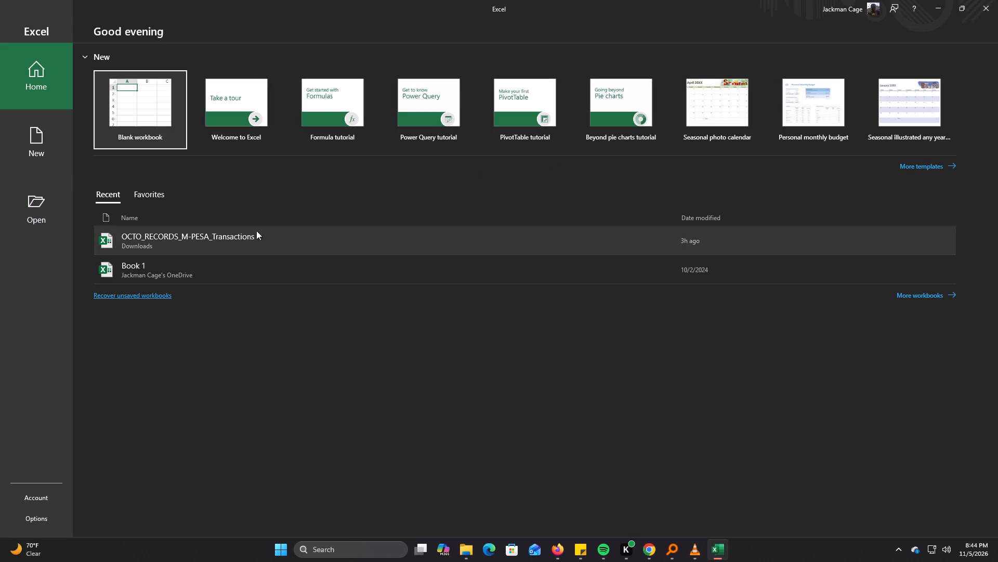
{"action": "double_click", "coordinate": [233, 235]}
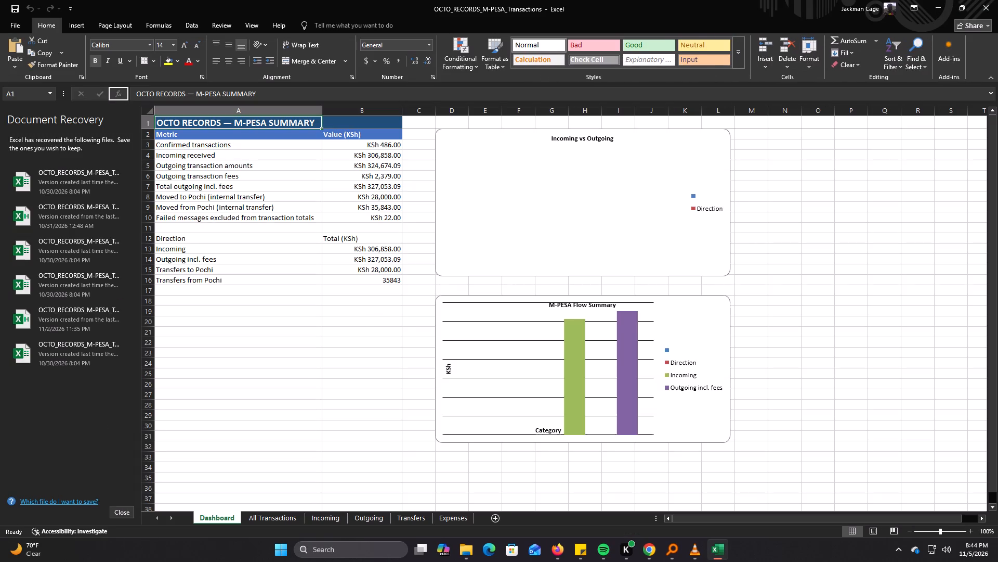
{"action": "left_click", "coordinate": [321, 515]}
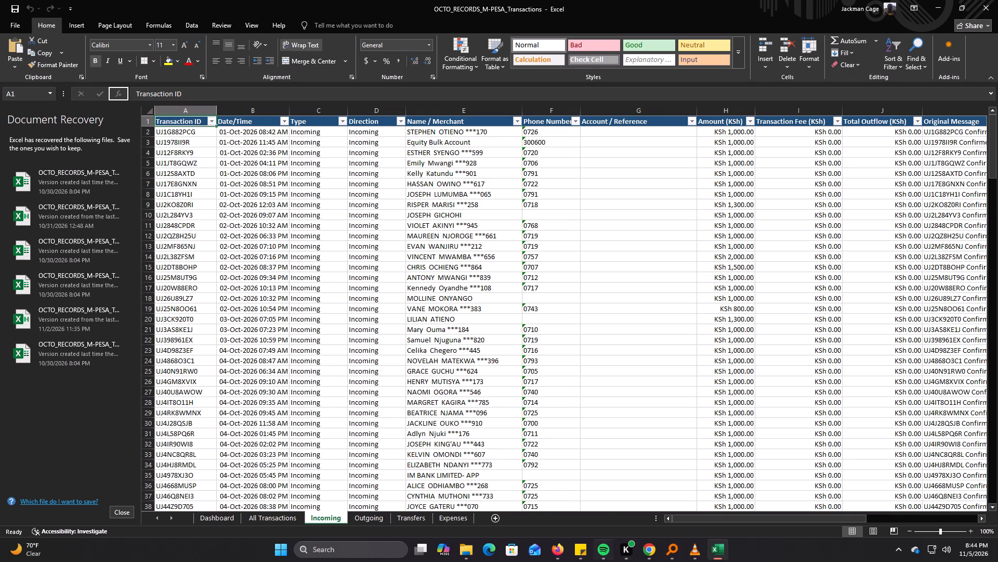
Search the Incoming M-PESA transactions for the OCTO 26 client tagged "tendaa", using the copied full name and then the first name only.
{"action": "left_click", "coordinate": [646, 551]}
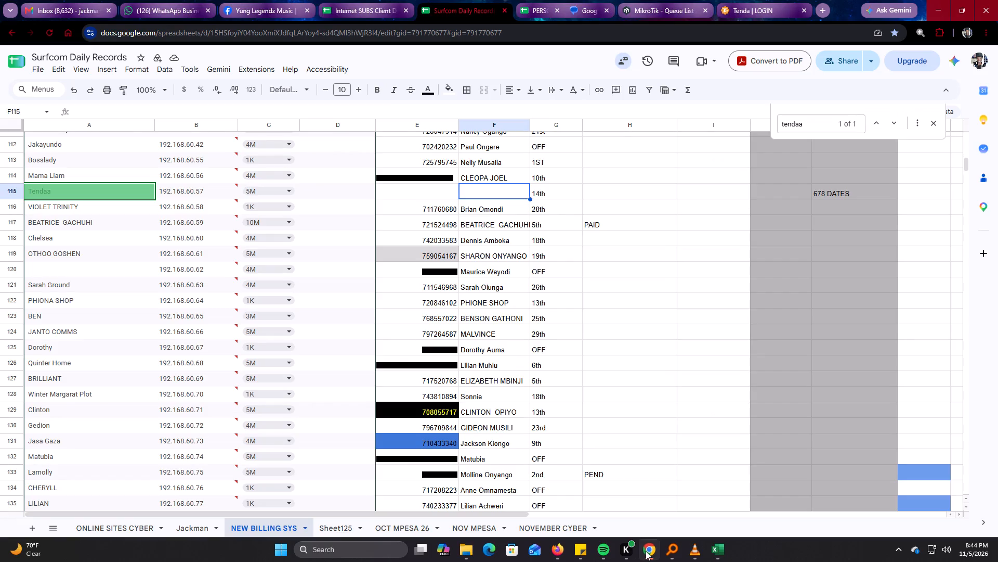
{"action": "left_click", "coordinate": [406, 0]}
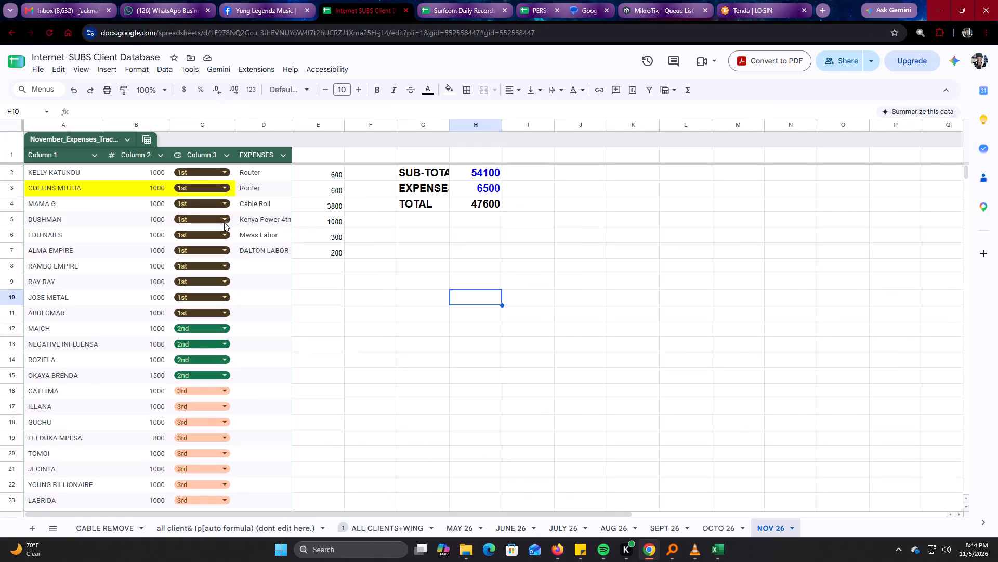
{"action": "left_click", "coordinate": [709, 525]}
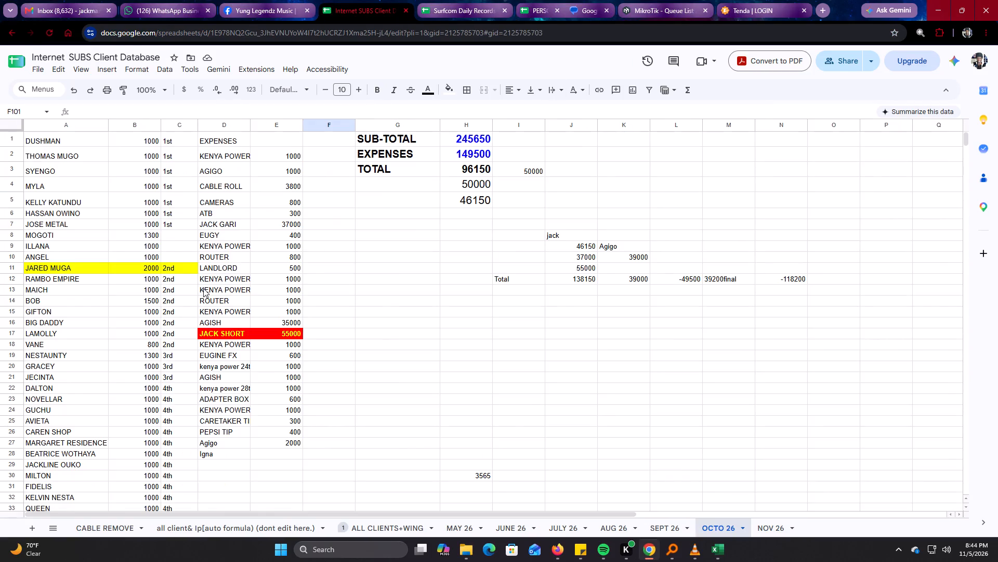
{"action": "scroll", "coordinate": [203, 301], "scroll_direction": "down", "scroll_amount": 20}
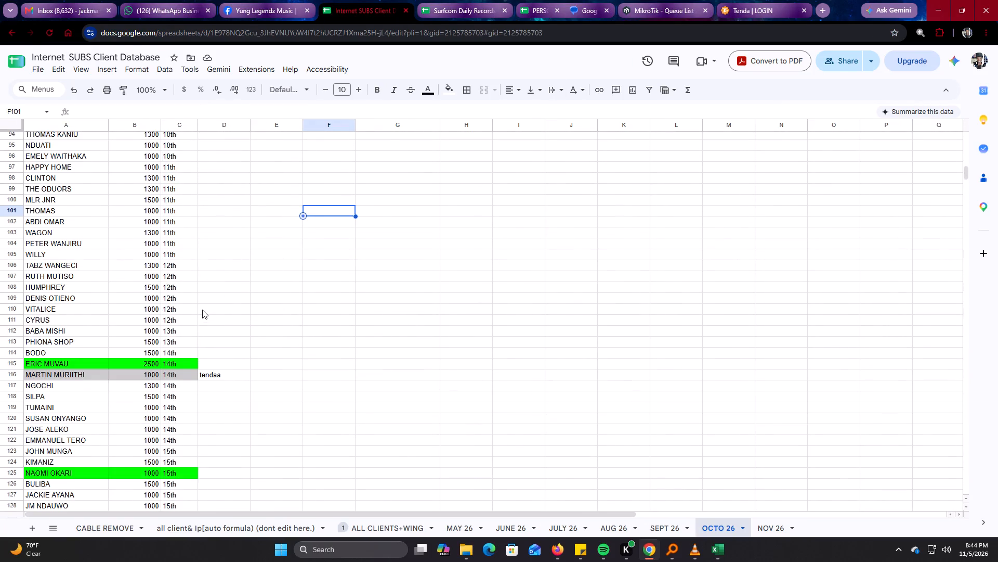
{"action": "left_click", "coordinate": [64, 375]}
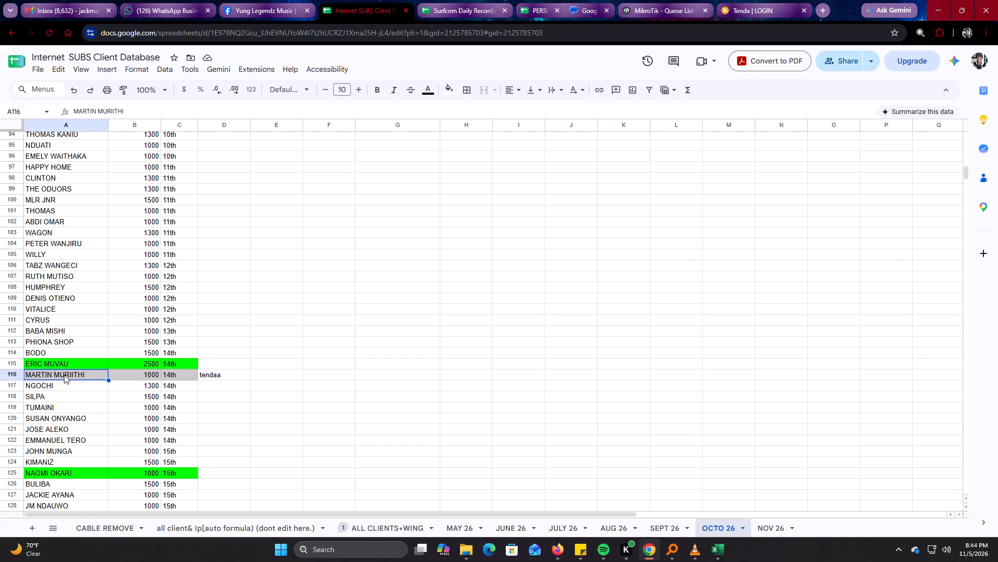
{"action": "key", "text": "ctrl+c"}
{"action": "left_click", "coordinate": [726, 550]}
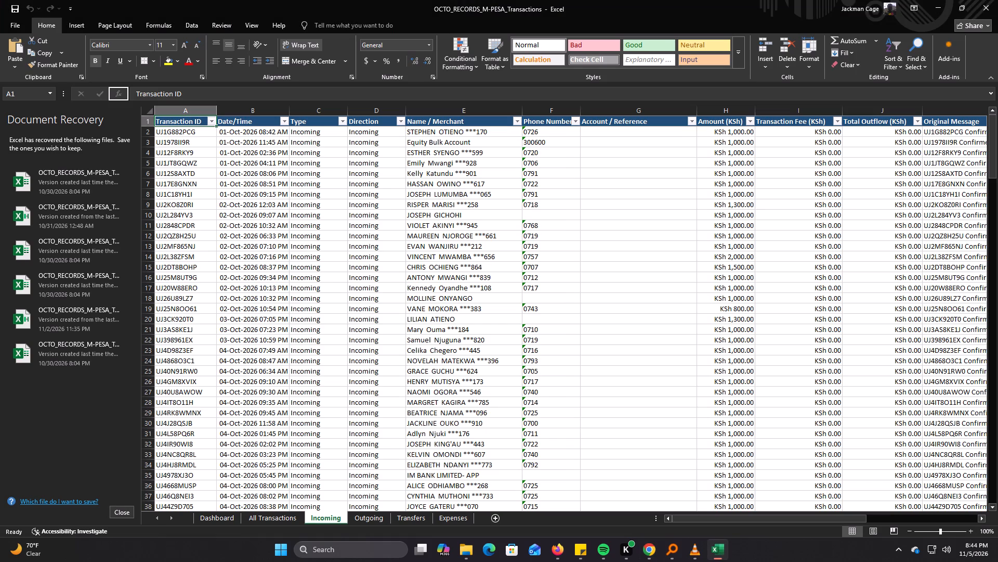
{"action": "key", "text": "ctrl+f"}
{"action": "key", "text": "ctrl+v"}
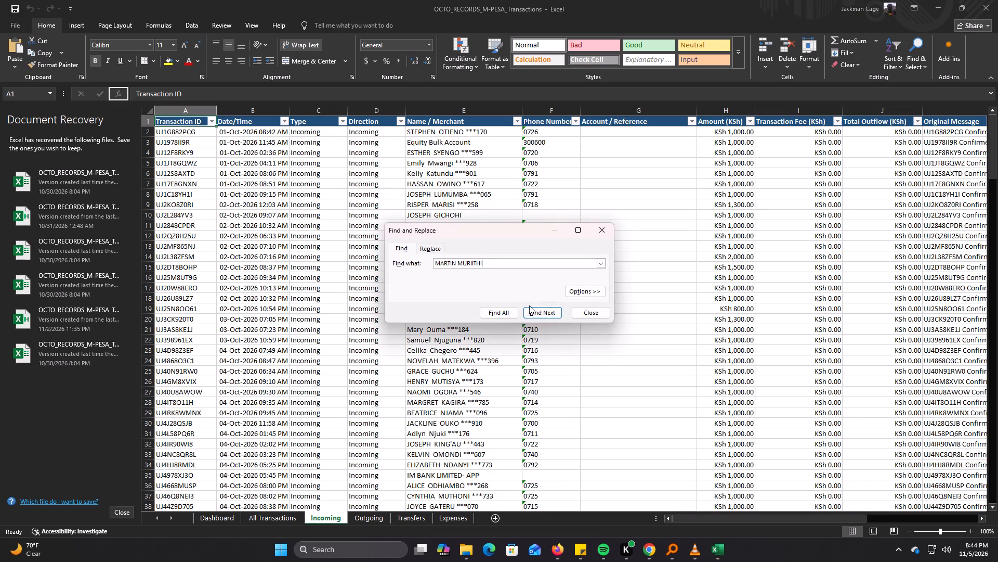
{"action": "left_click", "coordinate": [557, 314]}
{"action": "left_click", "coordinate": [567, 308]}
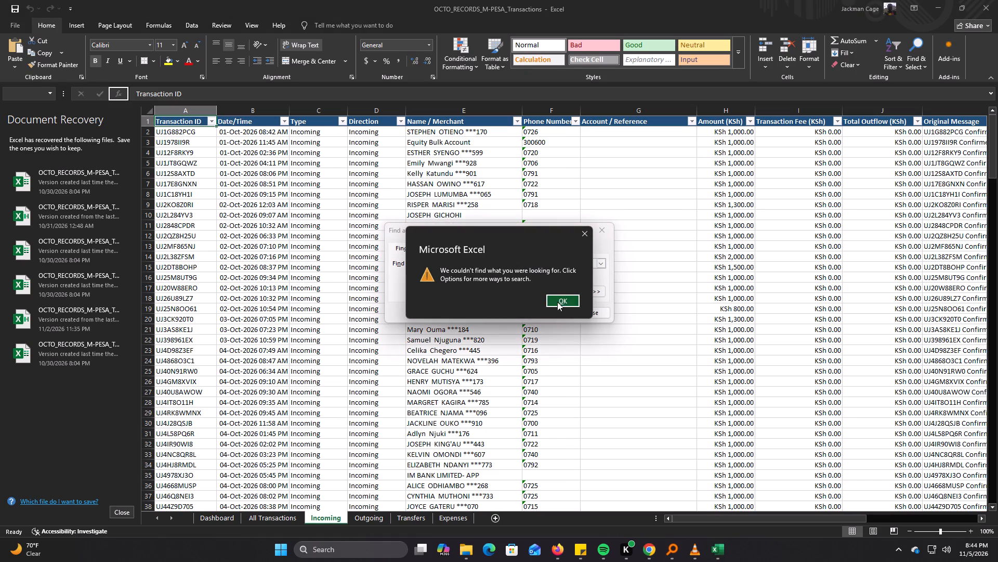
{"action": "left_click", "coordinate": [558, 302]}
{"action": "triple_click", "coordinate": [475, 259]}
{"action": "left_click", "coordinate": [476, 261]}
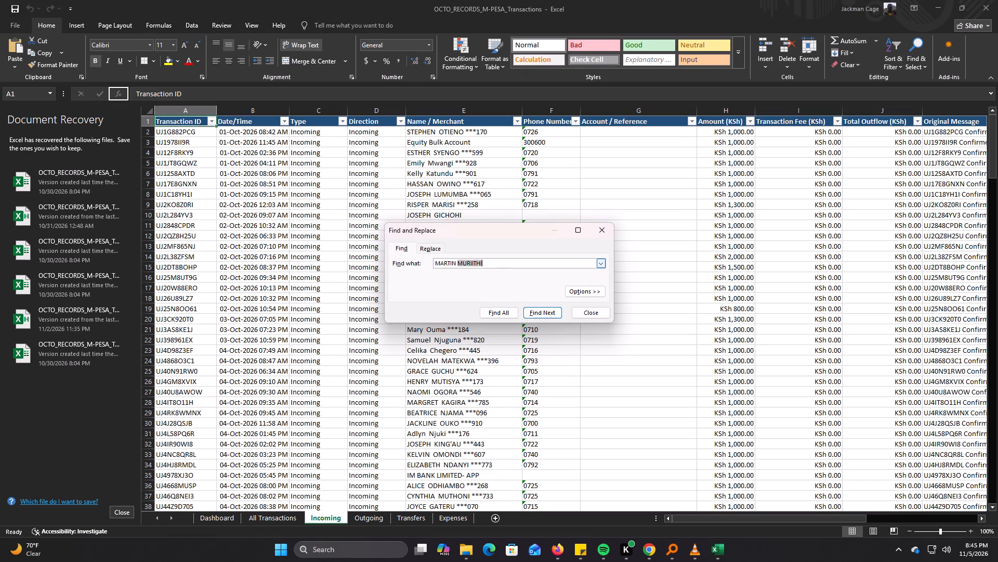
{"action": "key", "text": "BackSpace"}
{"action": "left_click", "coordinate": [550, 309]}
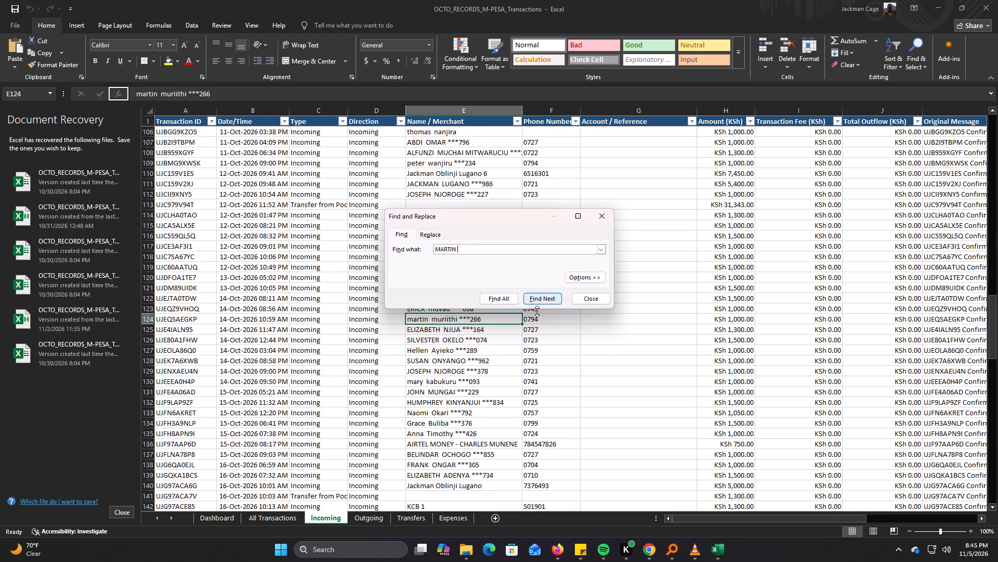
Examine the matched transaction's payer name, phone number, transaction ID and date in the Incoming sheet.
{"action": "left_click", "coordinate": [501, 368]}
{"action": "left_click", "coordinate": [478, 320]}
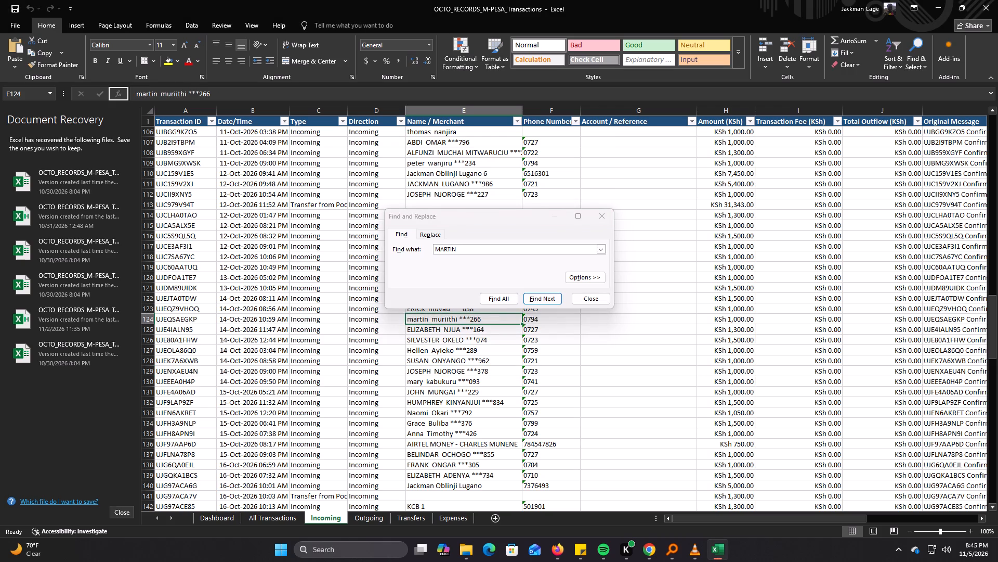
{"action": "left_click", "coordinate": [545, 321]}
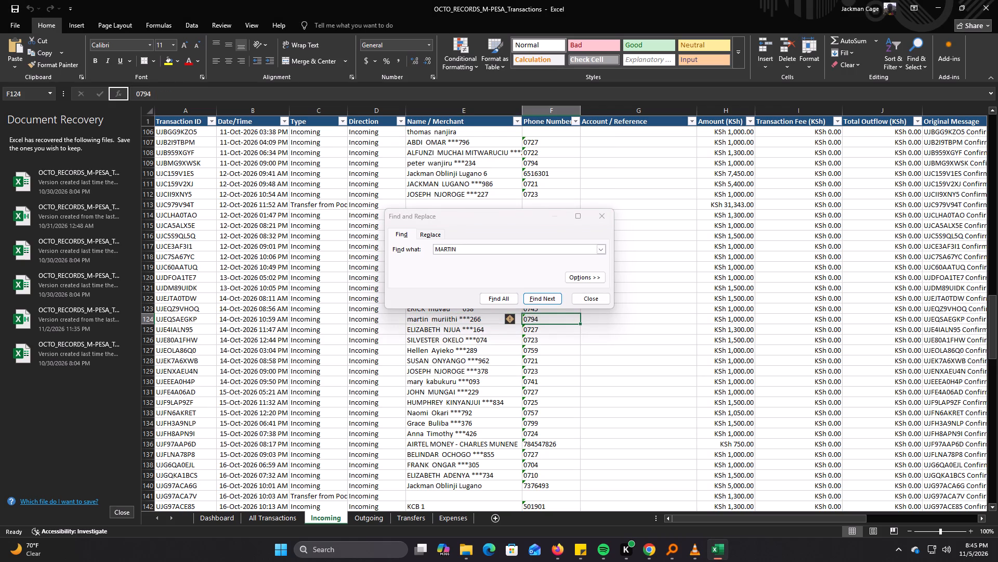
{"action": "left_click", "coordinate": [586, 295]}
{"action": "left_click", "coordinate": [616, 308]}
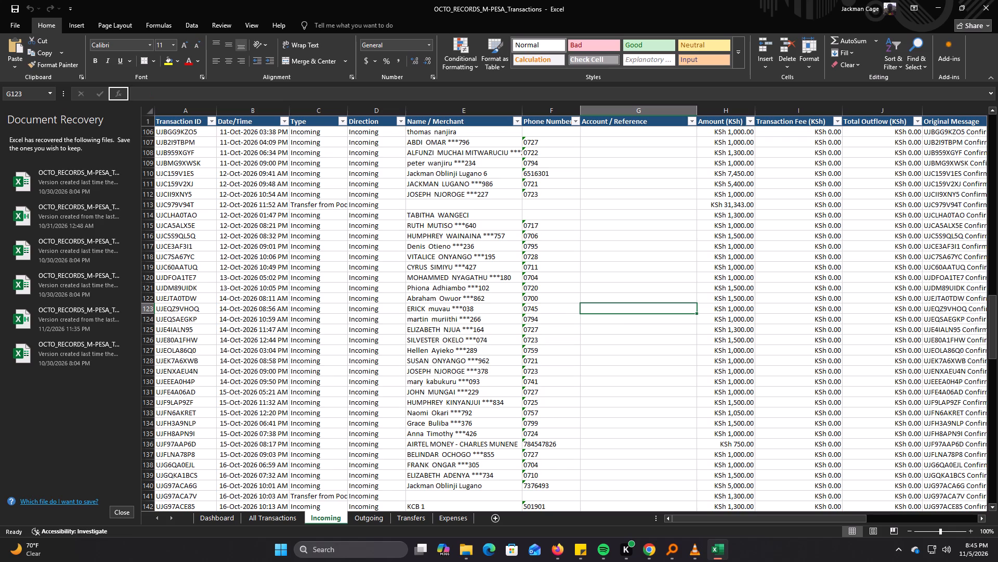
{"action": "left_click", "coordinate": [470, 322]}
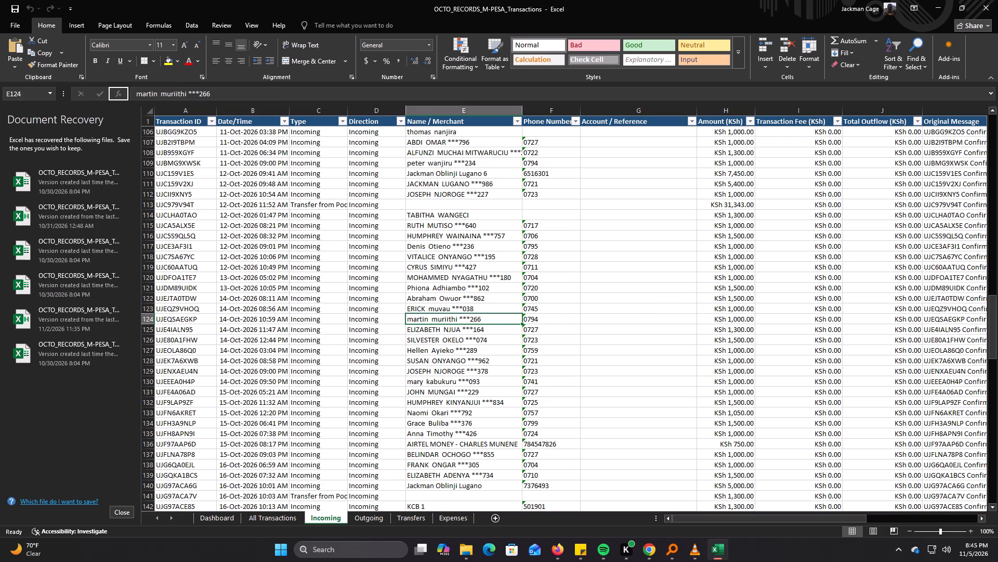
{"action": "left_click", "coordinate": [176, 320]}
{"action": "left_click", "coordinate": [260, 318]}
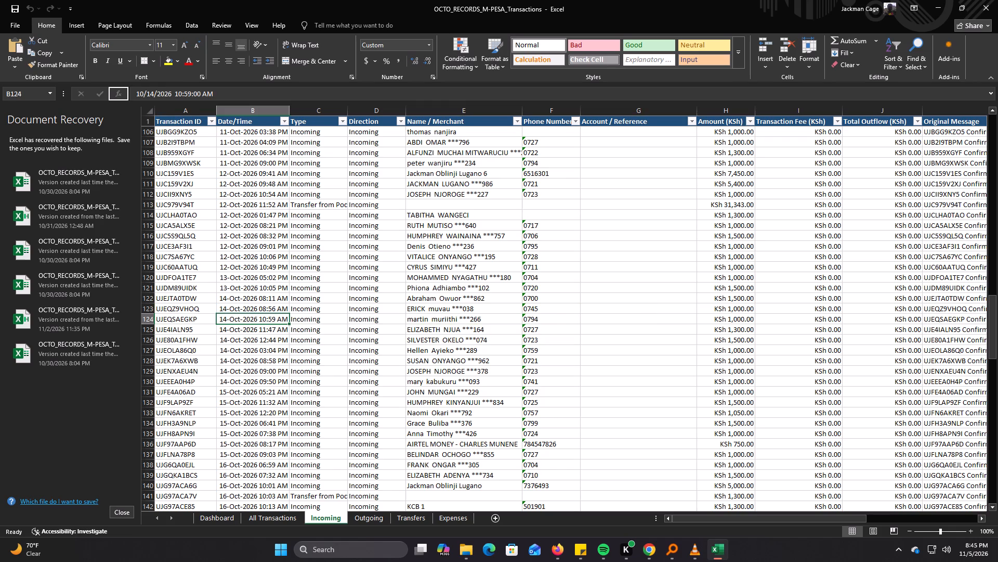
{"action": "left_click", "coordinate": [440, 317]}
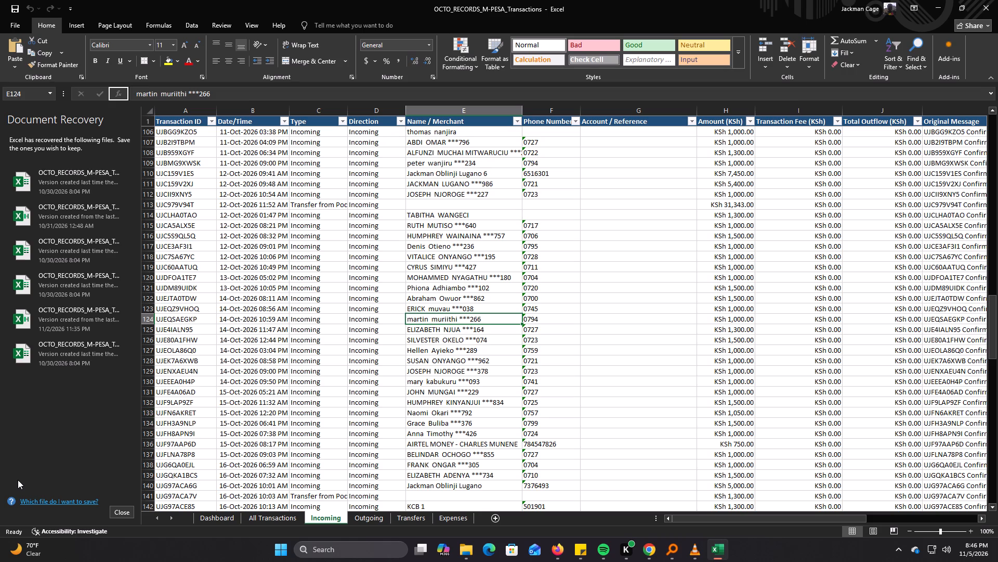
{"action": "scroll", "coordinate": [52, 500], "scroll_direction": "up", "scroll_amount": 1}
Back in Chrome, remove the grey fill from the OCTO 26 row of the client tagged "tendaa" (A116:C116).
{"action": "left_click", "coordinate": [648, 551]}
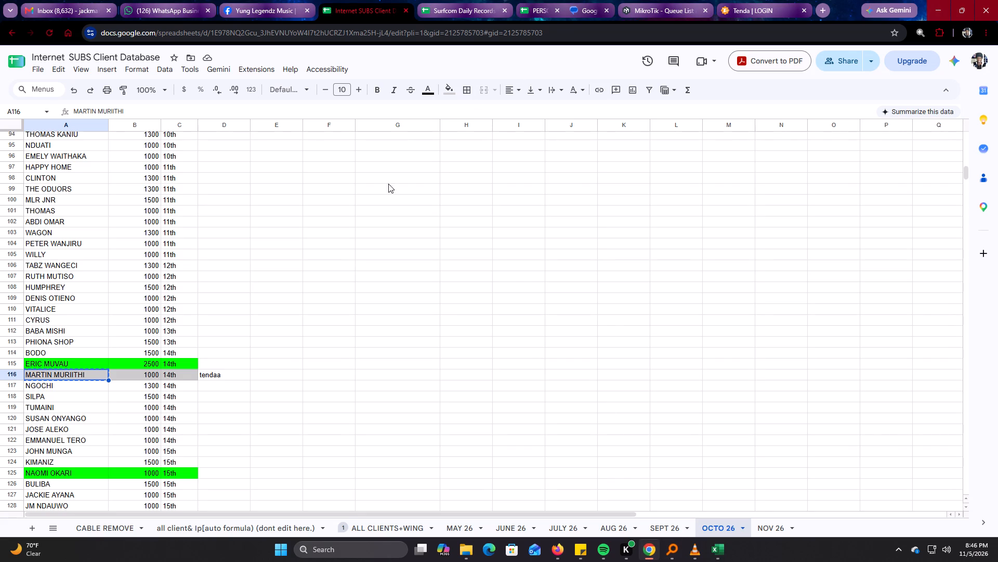
{"action": "left_click", "coordinate": [442, 410]}
{"action": "left_click_drag", "start_coordinate": [50, 375], "coordinate": [107, 375]}
{"action": "left_click_drag", "start_coordinate": [107, 375], "coordinate": [179, 372]}
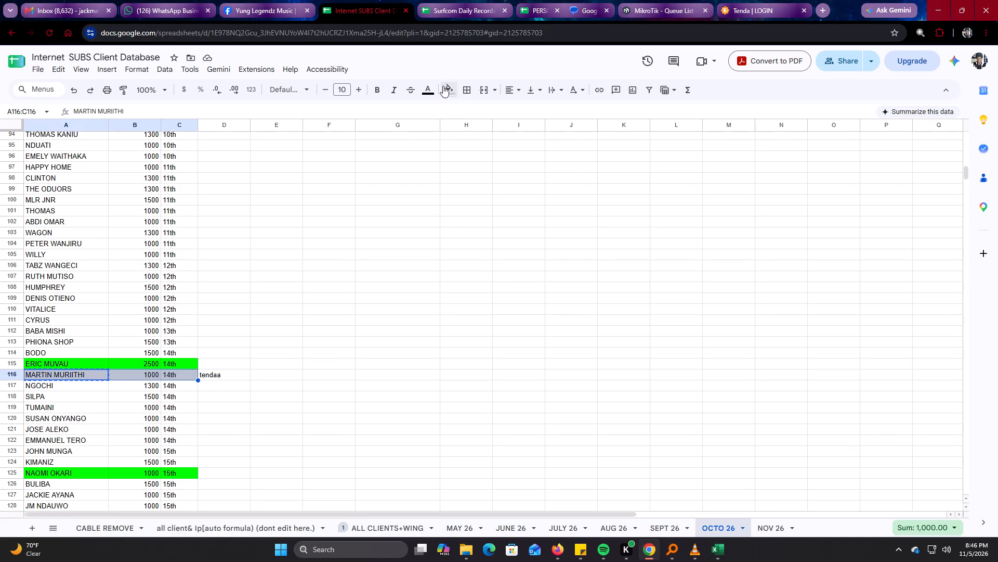
{"action": "left_click", "coordinate": [444, 84]}
{"action": "left_click", "coordinate": [501, 110]}
{"action": "left_click", "coordinate": [399, 223]}
Look through the remaining highlighted and unhighlighted OCTO 26 client payments down to the end of the list.
{"action": "scroll", "coordinate": [347, 305], "scroll_direction": "down", "scroll_amount": 3}
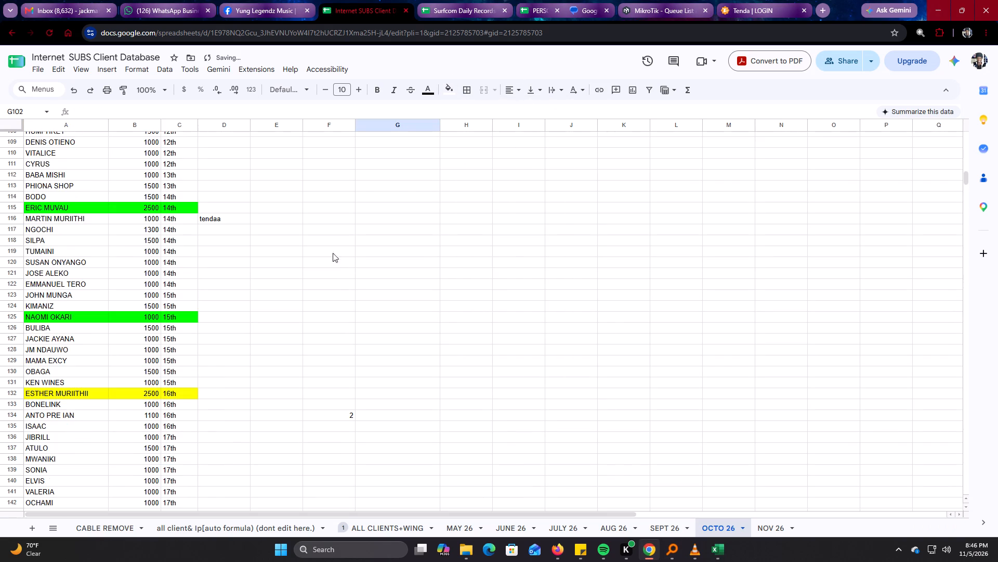
{"action": "scroll", "coordinate": [285, 275], "scroll_direction": "down", "scroll_amount": 5}
{"action": "scroll", "coordinate": [572, 447], "scroll_direction": "down", "scroll_amount": 3}
{"action": "scroll", "coordinate": [545, 539], "scroll_direction": "down", "scroll_amount": 1}
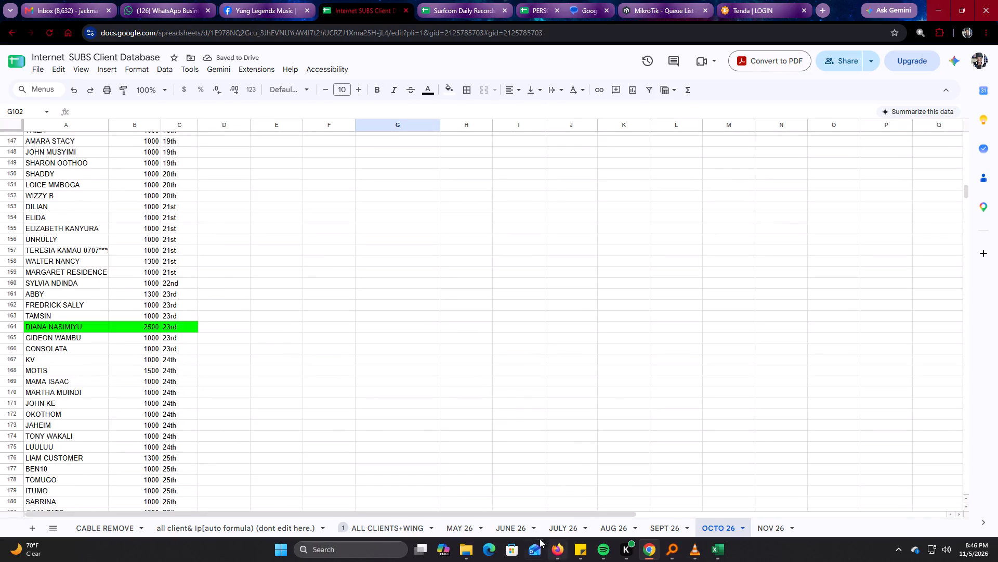
{"action": "scroll", "coordinate": [540, 539], "scroll_direction": "down", "scroll_amount": 2}
{"action": "scroll", "coordinate": [319, 291], "scroll_direction": "down", "scroll_amount": 11}
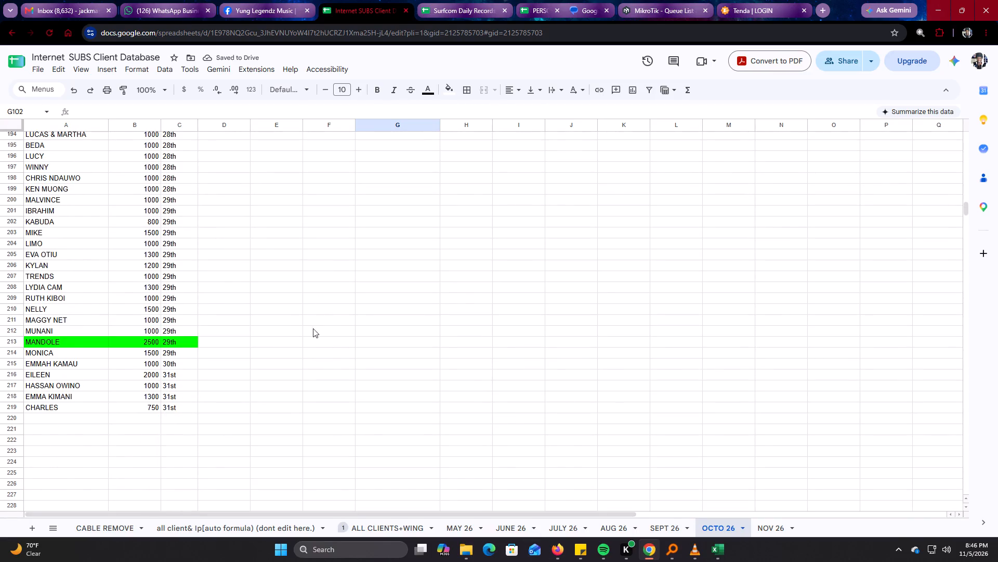
Return to the Tendaa record in the NEW BILLING SYS sheet of Surfcom Daily Records.
{"action": "left_click", "coordinate": [464, 0]}
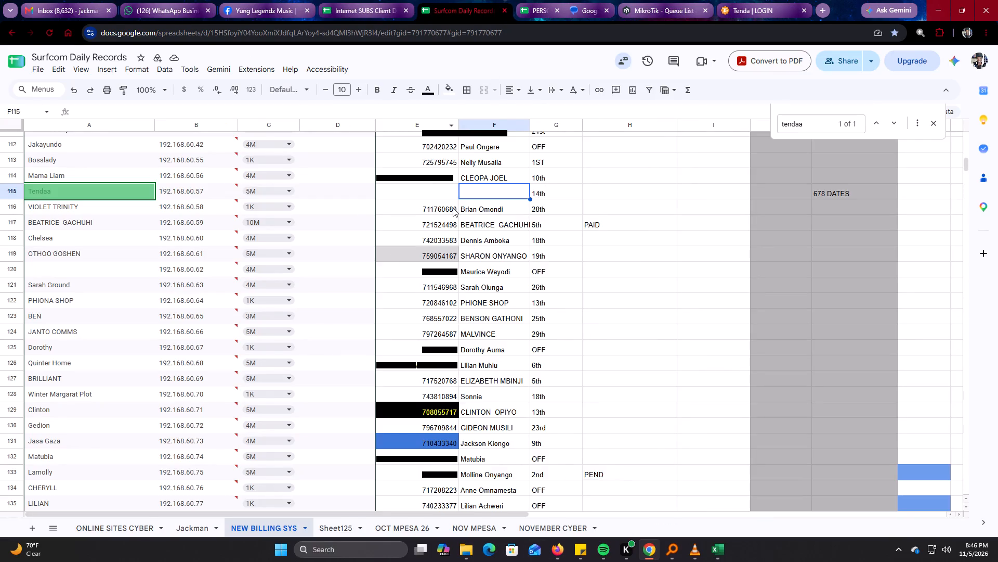
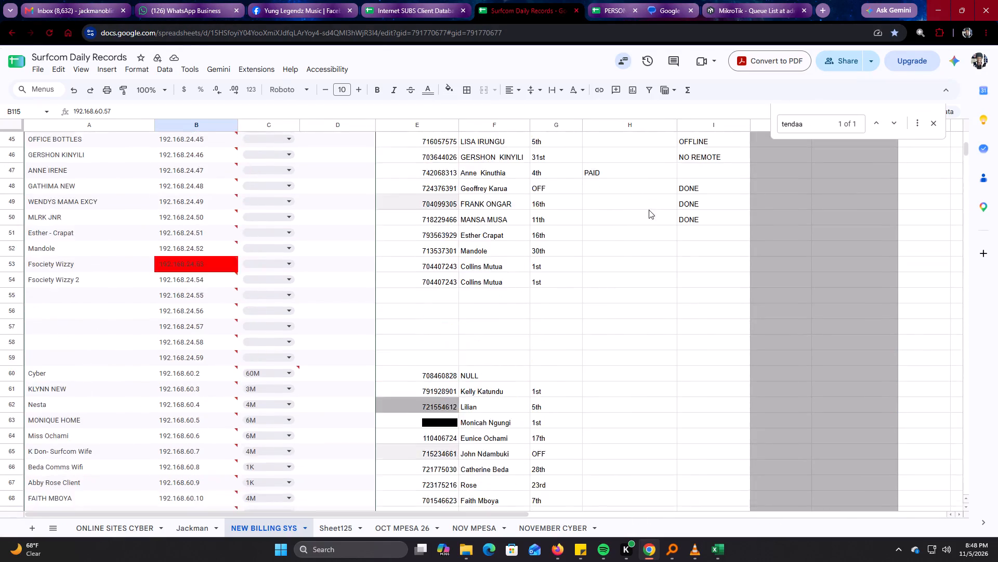
Filter the due-date column (G) of NEW BILLING SYS to show only the clients due on the 5th.
{"action": "scroll", "coordinate": [649, 210], "scroll_direction": "up", "scroll_amount": 20}
{"action": "scroll", "coordinate": [649, 210], "scroll_direction": "up", "scroll_amount": 5}
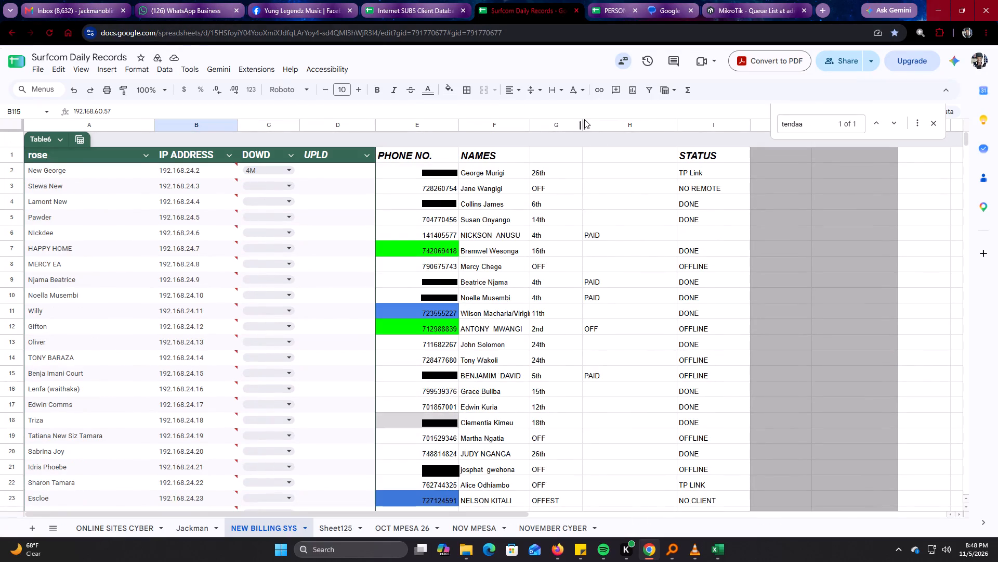
{"action": "left_click", "coordinate": [546, 124]}
{"action": "left_click", "coordinate": [649, 89]}
{"action": "left_click", "coordinate": [578, 158]}
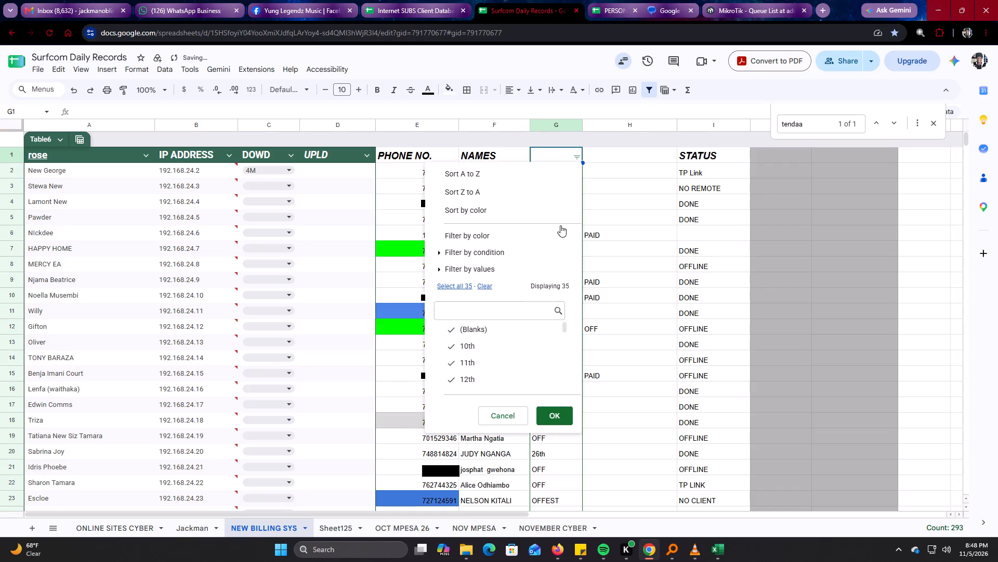
{"action": "left_click", "coordinate": [485, 279]}
{"action": "left_click", "coordinate": [496, 302]}
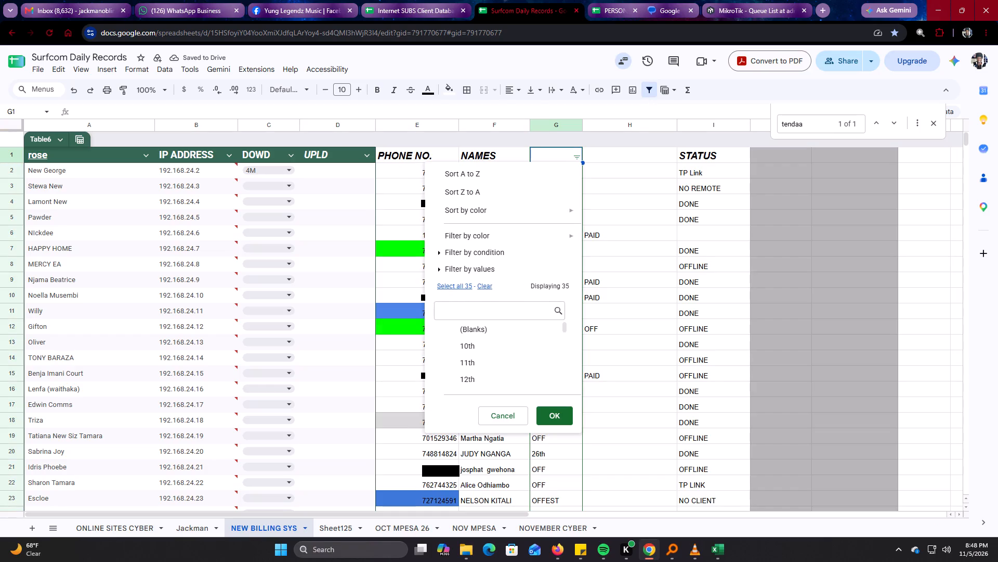
{"action": "key", "text": "5"}
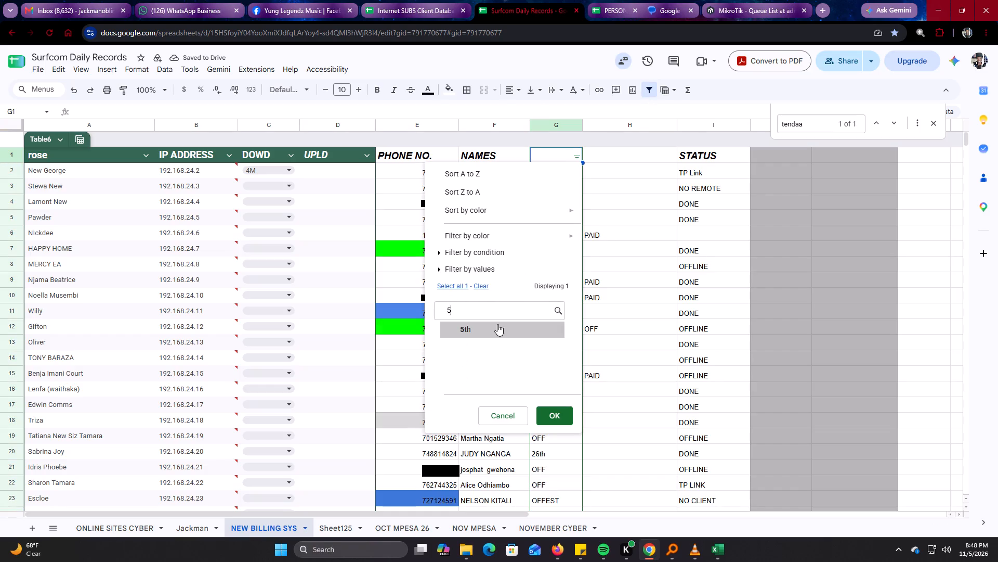
{"action": "left_click", "coordinate": [497, 324]}
{"action": "left_click", "coordinate": [547, 411]}
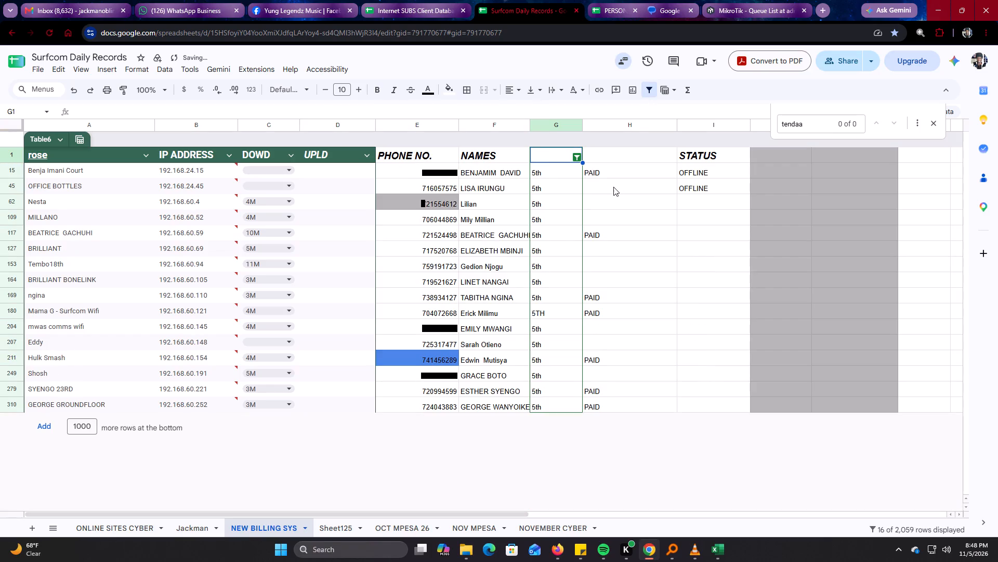
Mark the Nesta client's row as PAID in column H (H62).
{"action": "left_click", "coordinate": [613, 187]}
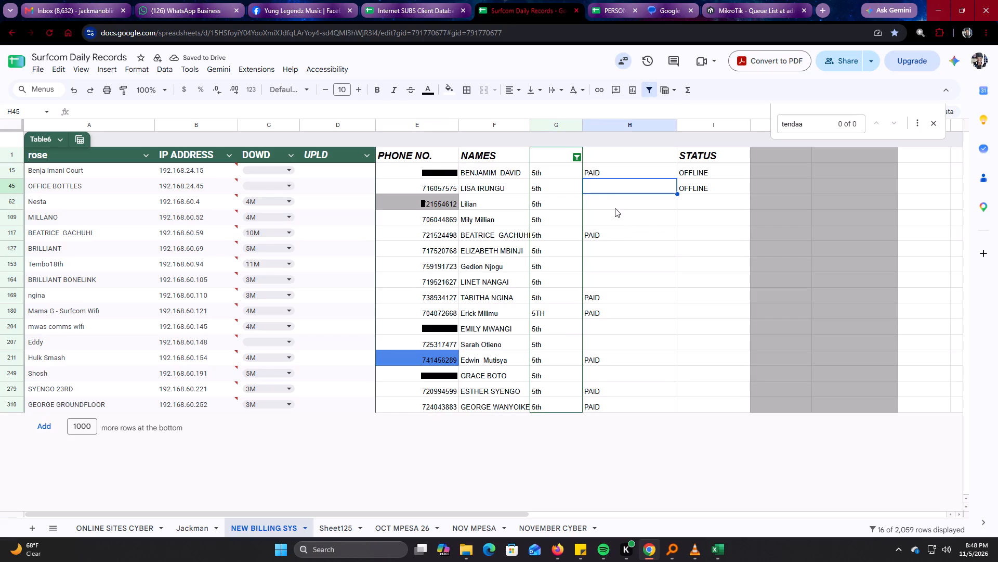
{"action": "left_click", "coordinate": [613, 205]}
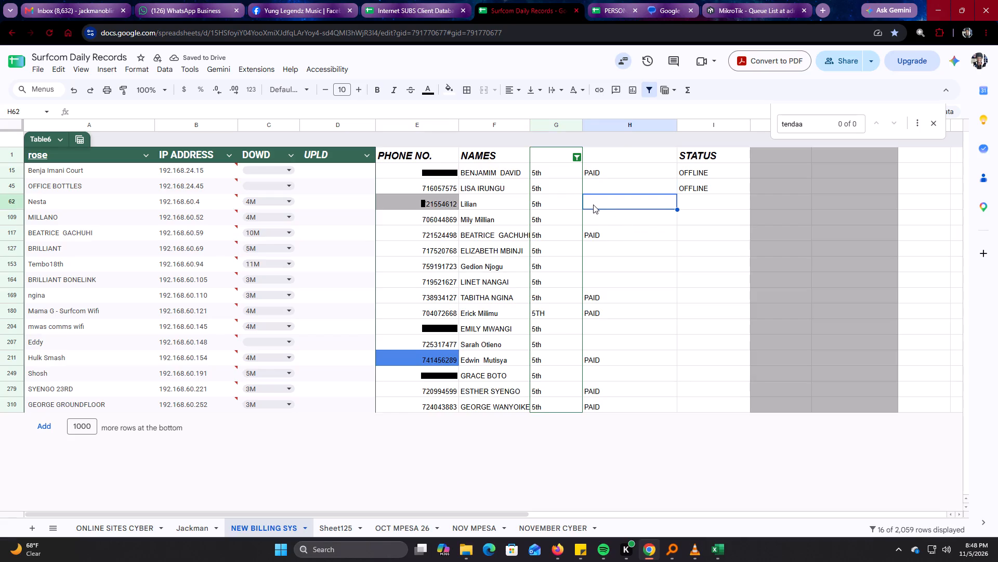
{"action": "type", "text": "PAID"}
{"action": "key", "text": "Return"}
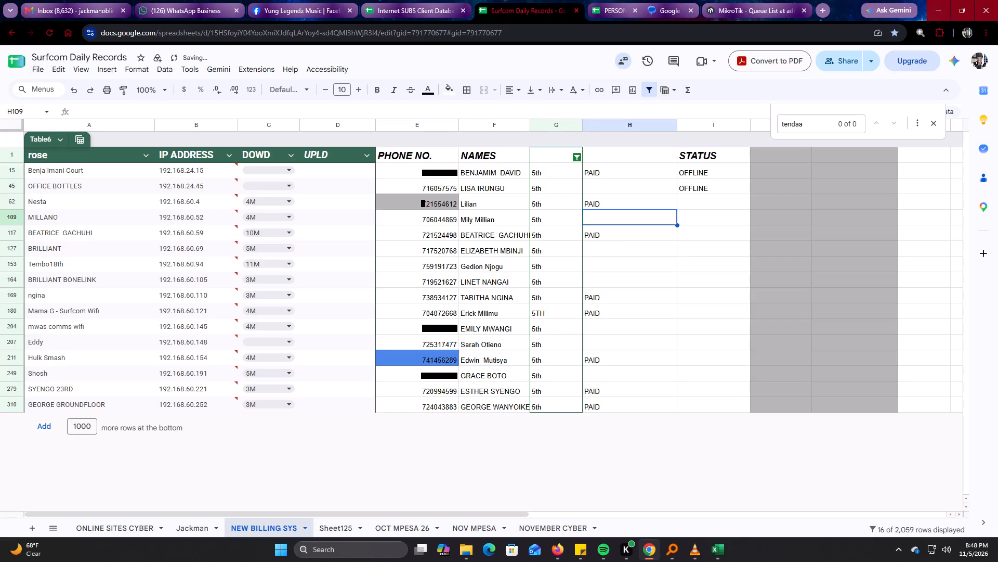
In the MikroTik simple queues, find the MILLANO queue and set its upload and download max limits to 1k.
{"action": "left_click", "coordinate": [737, 9]}
{"action": "left_click_drag", "start_coordinate": [758, 58], "coordinate": [625, 81]}
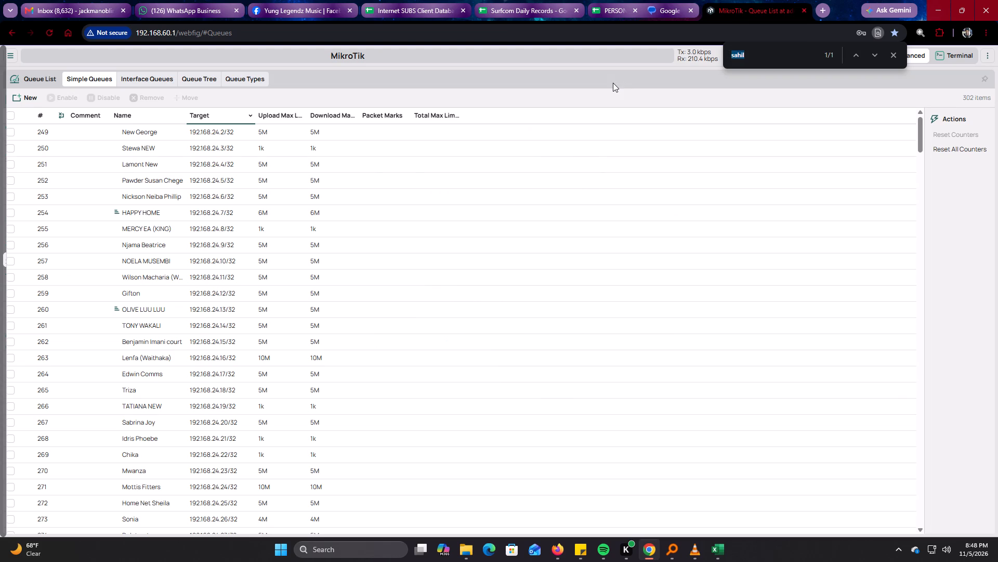
{"action": "type", "text": "MILLA"}
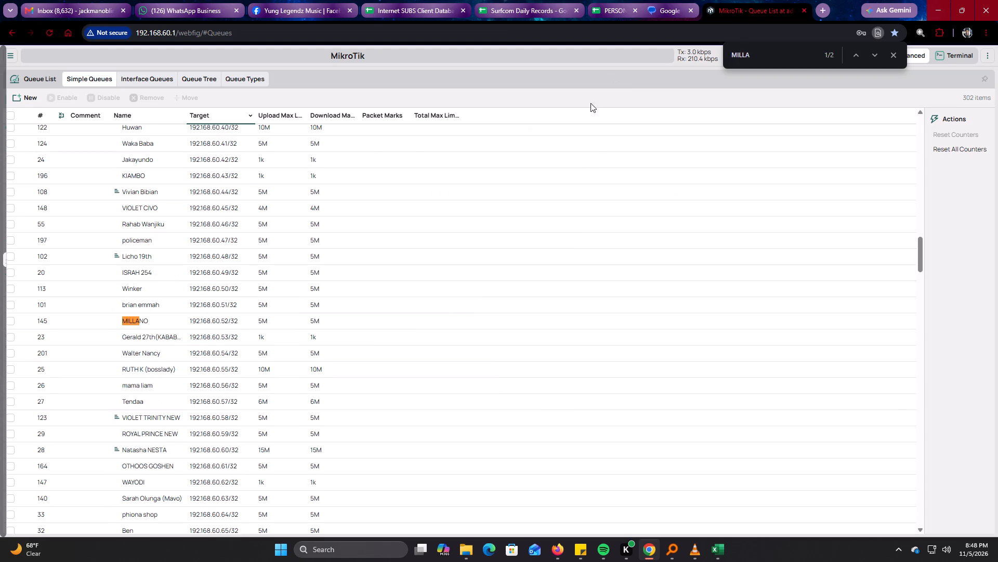
{"action": "left_click", "coordinate": [196, 315]}
{"action": "left_click_drag", "start_coordinate": [167, 272], "coordinate": [0, 303]}
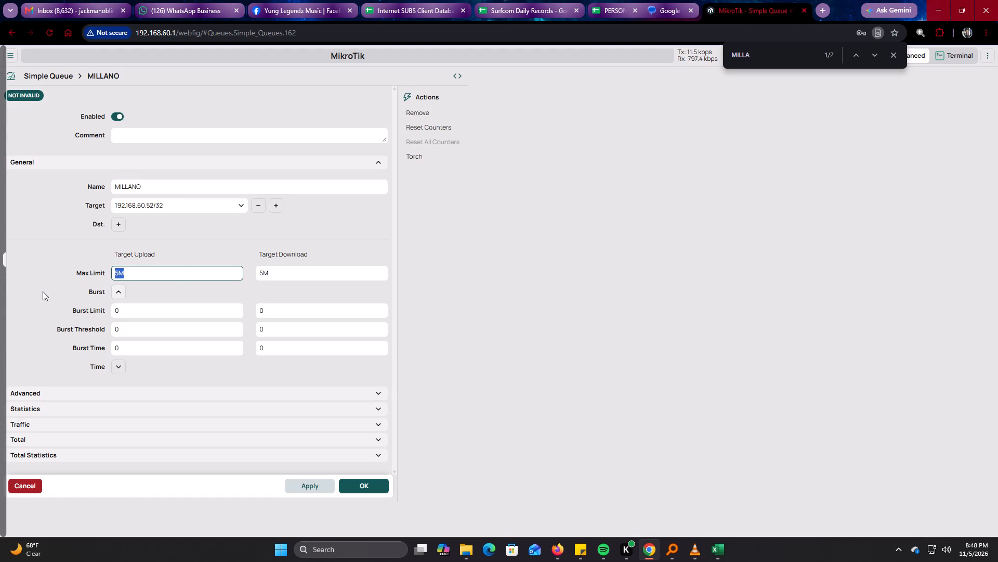
{"action": "key", "text": "1"}
{"action": "left_click", "coordinate": [191, 299]}
{"action": "left_click_drag", "start_coordinate": [291, 273], "coordinate": [221, 274]}
{"action": "key", "text": "1"}
{"action": "left_click", "coordinate": [333, 302]}
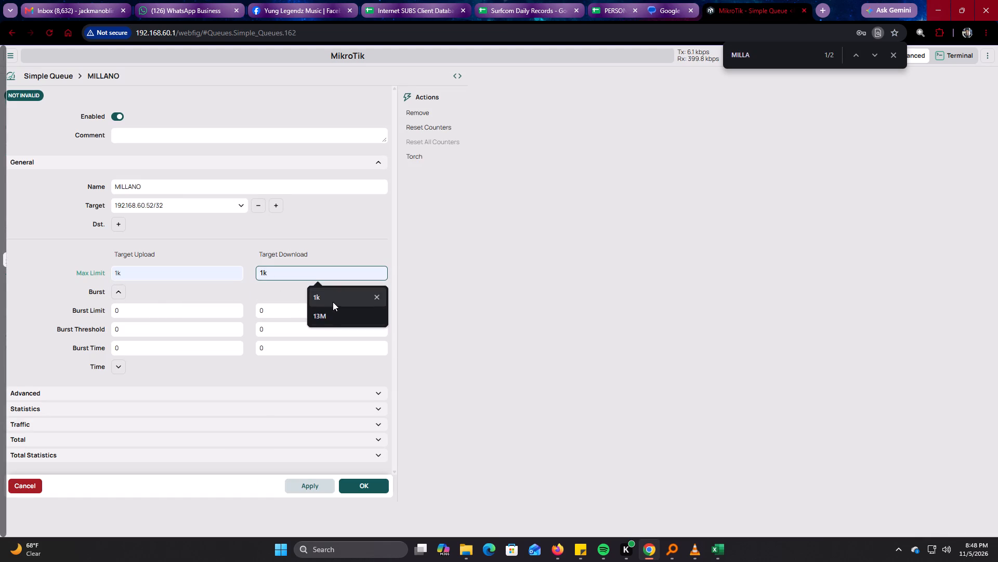
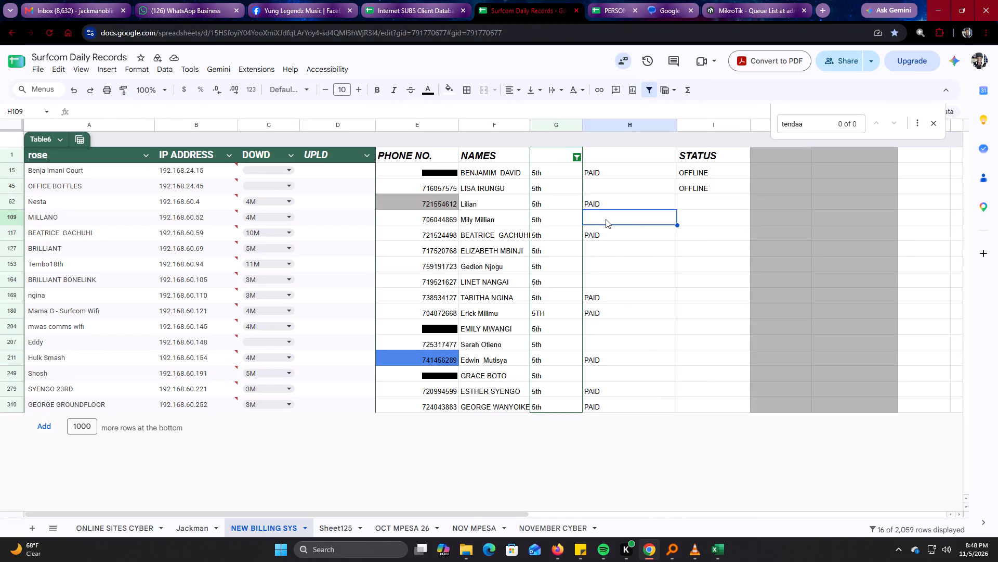
Mark the MILLANO client's row as OFF in column H (H109).
{"action": "type", "text": "OFF"}
{"action": "key", "text": "Up"}
{"action": "key", "text": "Up"}
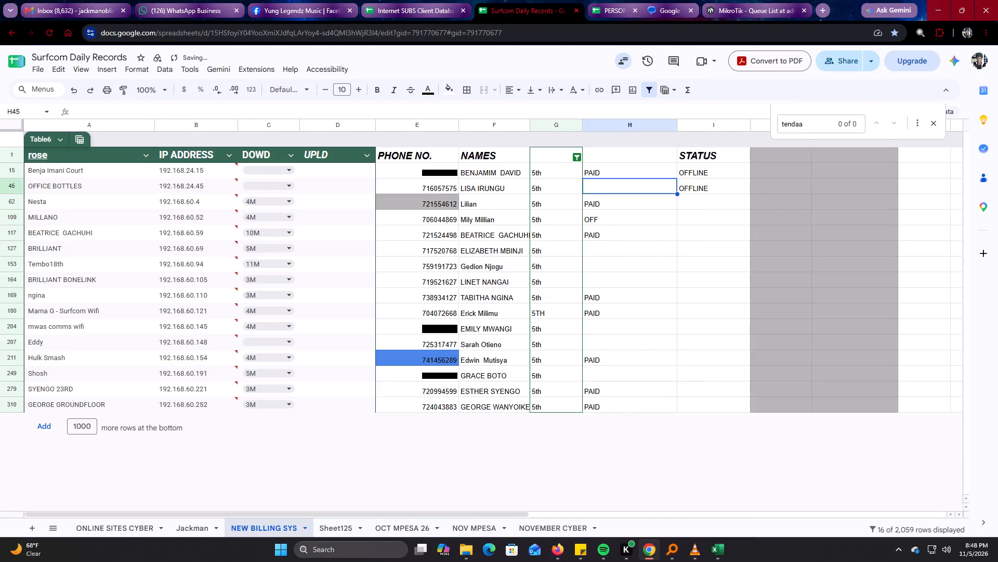
Switch to MikroTik and search the simple queues for the BRILLIANT client using "BRILLIA".
{"action": "key", "text": "Down"}
{"action": "key", "text": "Down"}
{"action": "key", "text": "Down"}
{"action": "key", "text": "Down"}
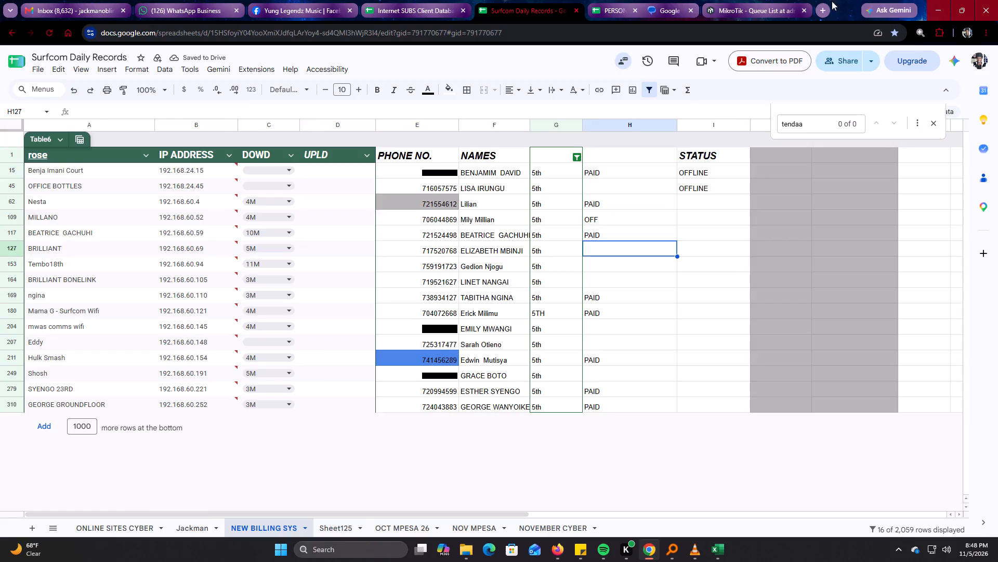
{"action": "left_click", "coordinate": [740, 0]}
{"action": "left_click_drag", "start_coordinate": [774, 59], "coordinate": [630, 68]}
{"action": "key", "text": "space"}
{"action": "type", "text": "B"}
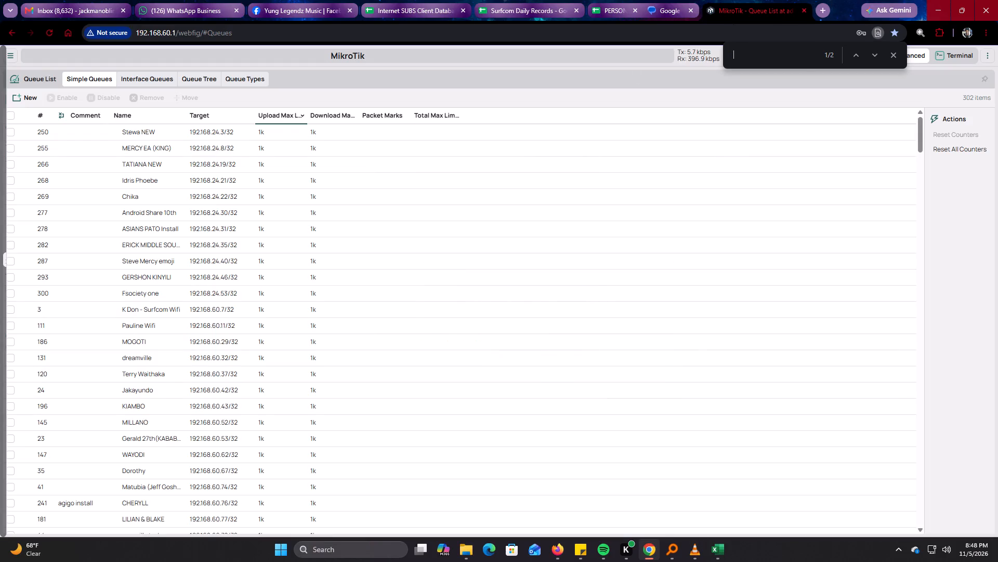
{"action": "key", "text": "BackSpace"}
{"action": "key", "text": "BackSpace"}
{"action": "type", "text": "BRILLIA"}
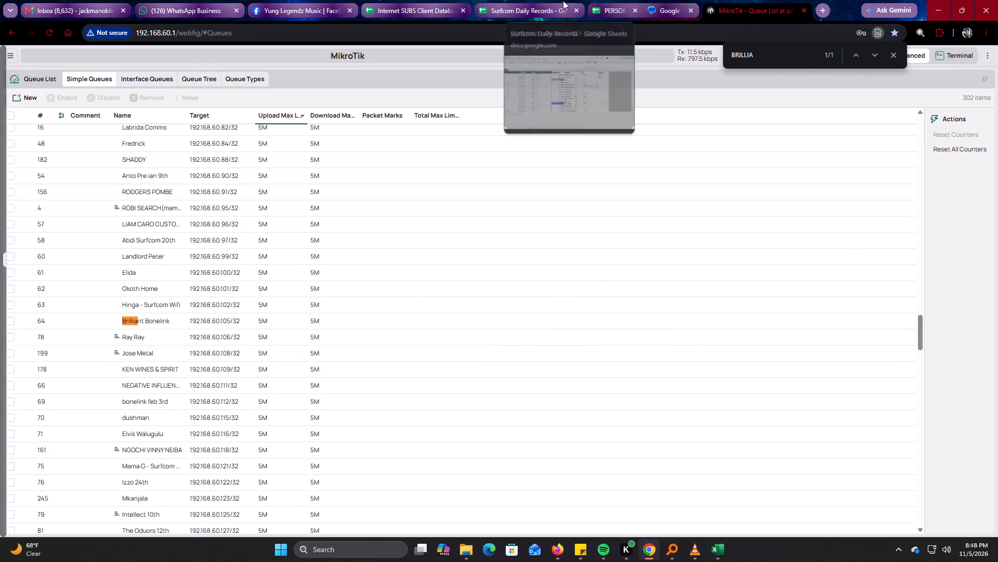
Look up the BRILLIANT client's sheet IP 192.168.60.69 in the MikroTik simple queues and set that queue's upload and download max limits to 1k.
{"action": "left_click", "coordinate": [548, 0]}
{"action": "left_click", "coordinate": [492, 251]}
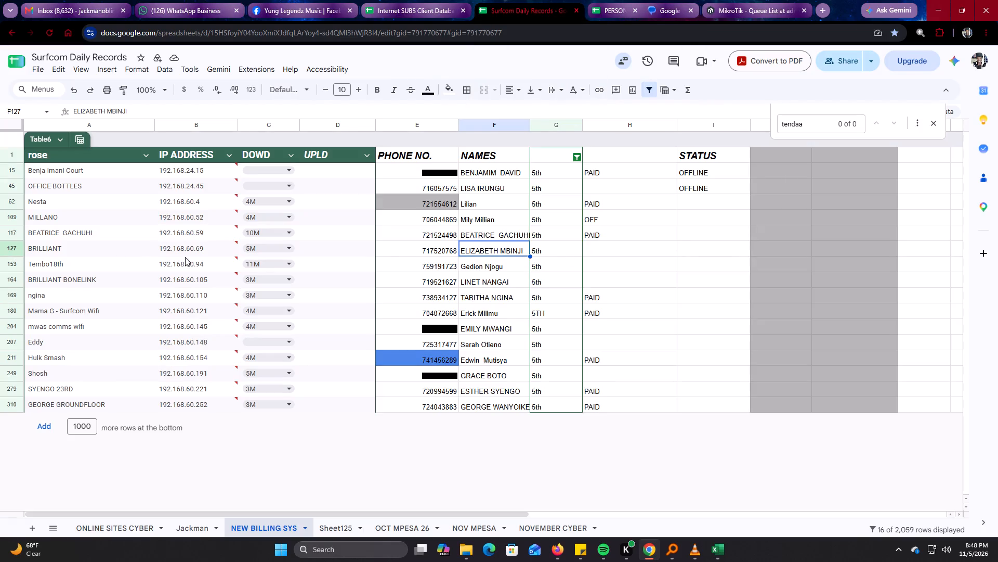
{"action": "left_click", "coordinate": [186, 248]}
{"action": "key", "text": "ctrl+c"}
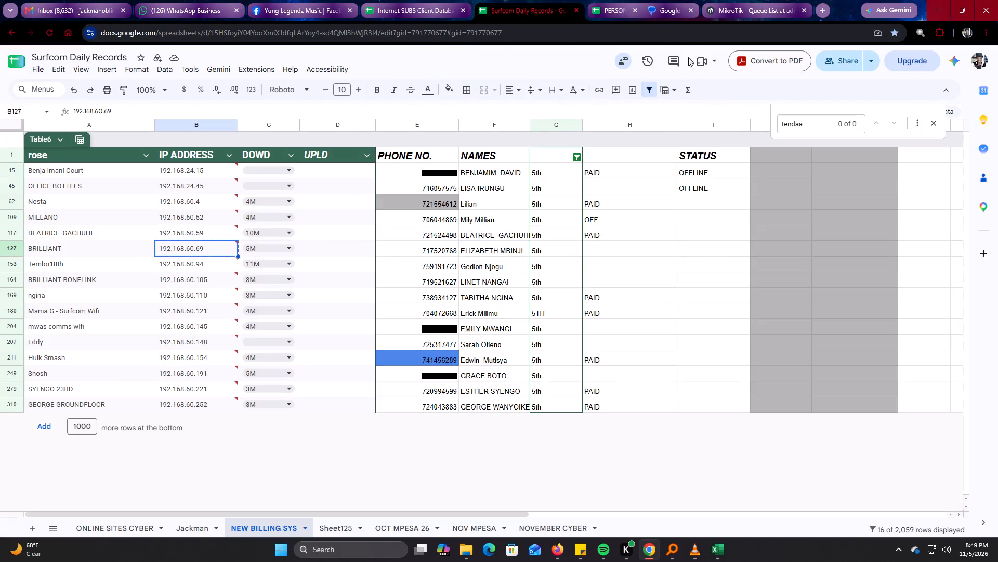
{"action": "left_click", "coordinate": [752, 0]}
{"action": "left_click_drag", "start_coordinate": [794, 54], "coordinate": [597, 67]}
{"action": "key", "text": "ctrl+v"}
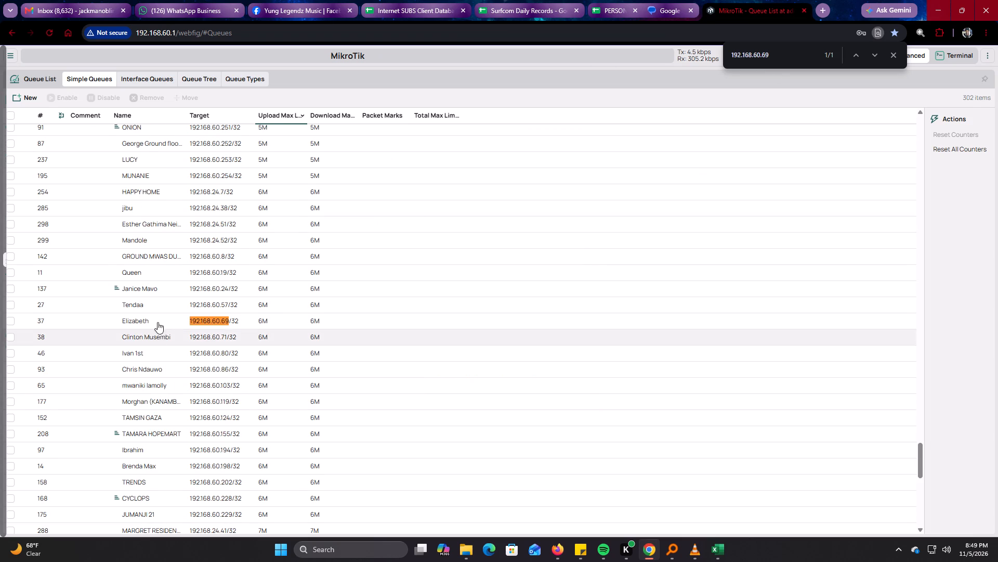
{"action": "left_click", "coordinate": [220, 322]}
{"action": "left_click_drag", "start_coordinate": [179, 273], "coordinate": [0, 274]}
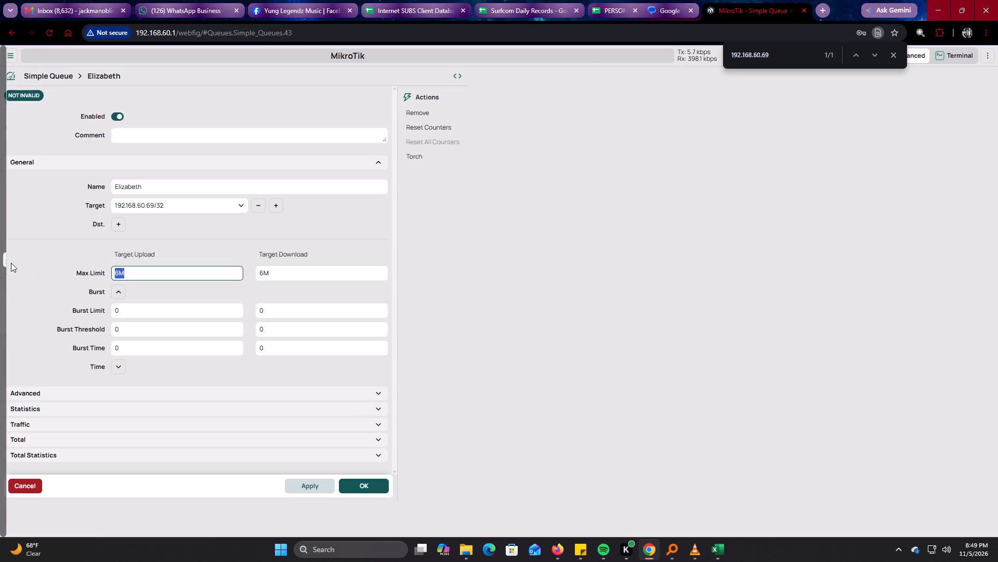
{"action": "key", "text": "1"}
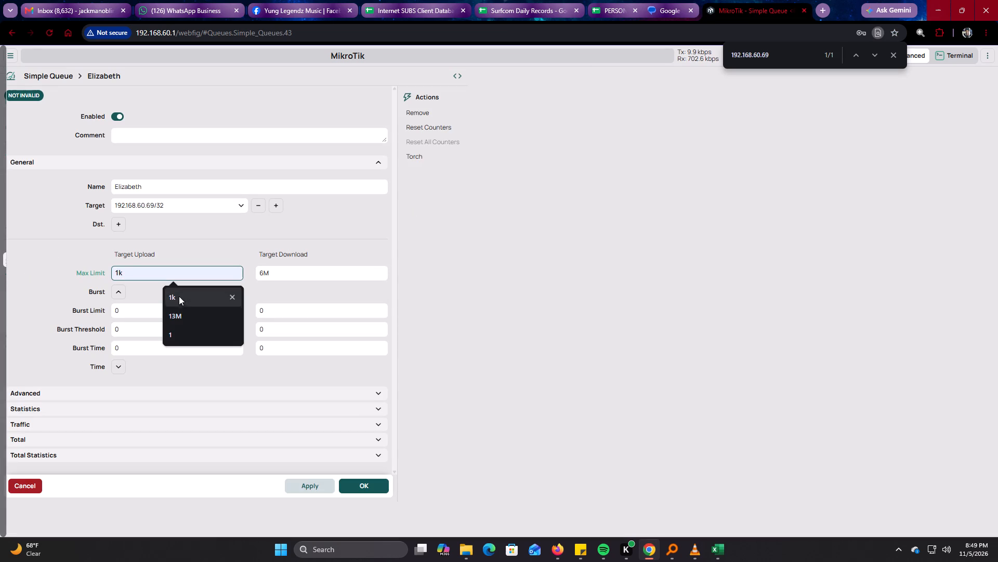
{"action": "left_click", "coordinate": [182, 292]}
{"action": "left_click_drag", "start_coordinate": [320, 276], "coordinate": [168, 273]}
{"action": "key", "text": "1"}
{"action": "left_click", "coordinate": [340, 295]}
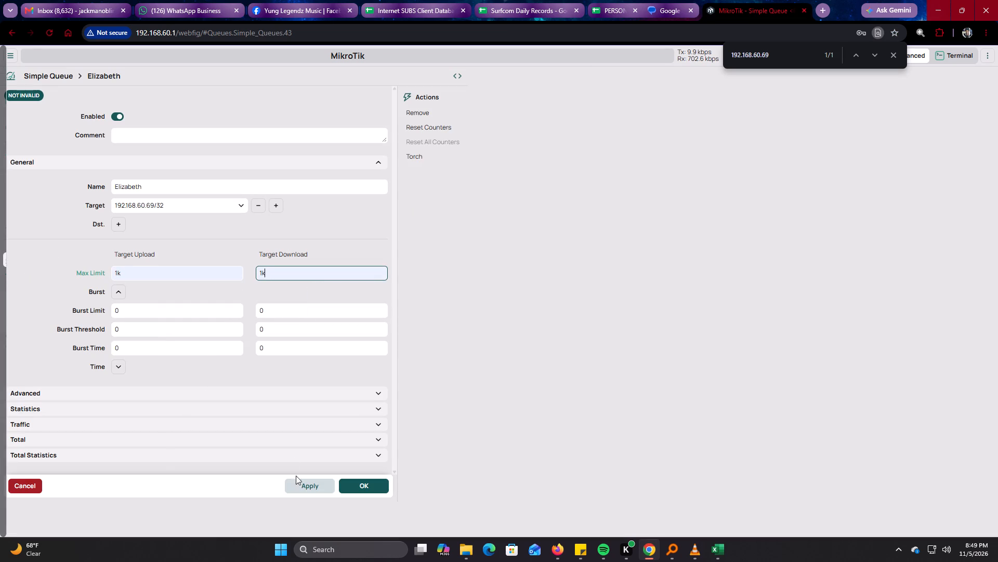
{"action": "left_click", "coordinate": [302, 482]}
Append "Brilliant" to the name of the 192.168.60.69 queue.
{"action": "left_click", "coordinate": [195, 184]}
{"action": "left_click", "coordinate": [243, 189]}
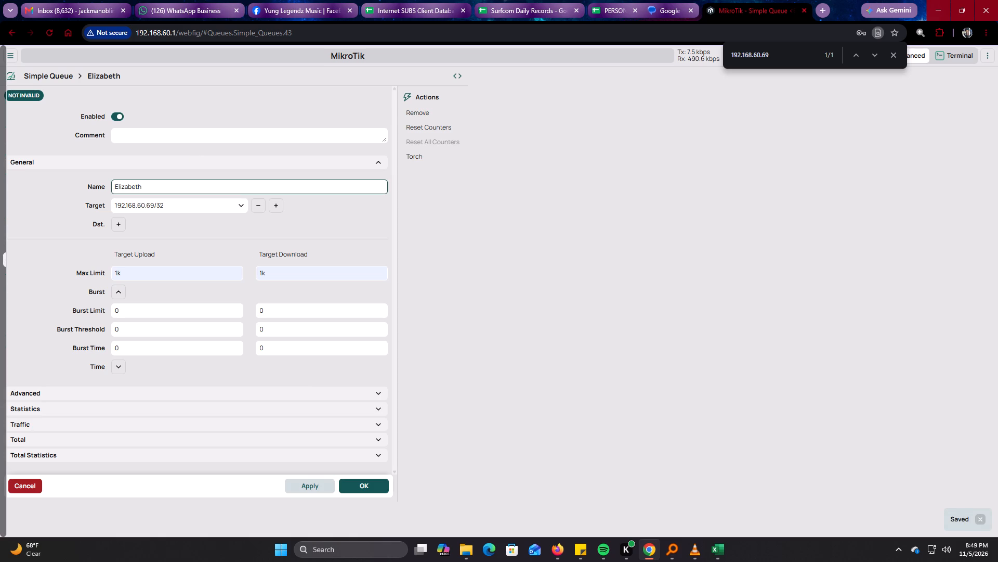
{"action": "type", "text": "Brillian"}
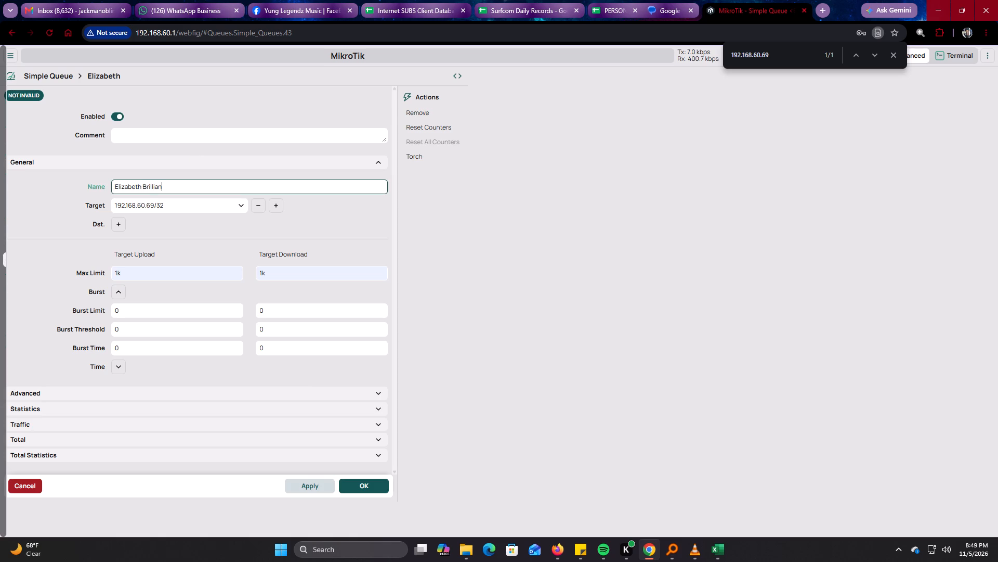
{"action": "key", "text": "t"}
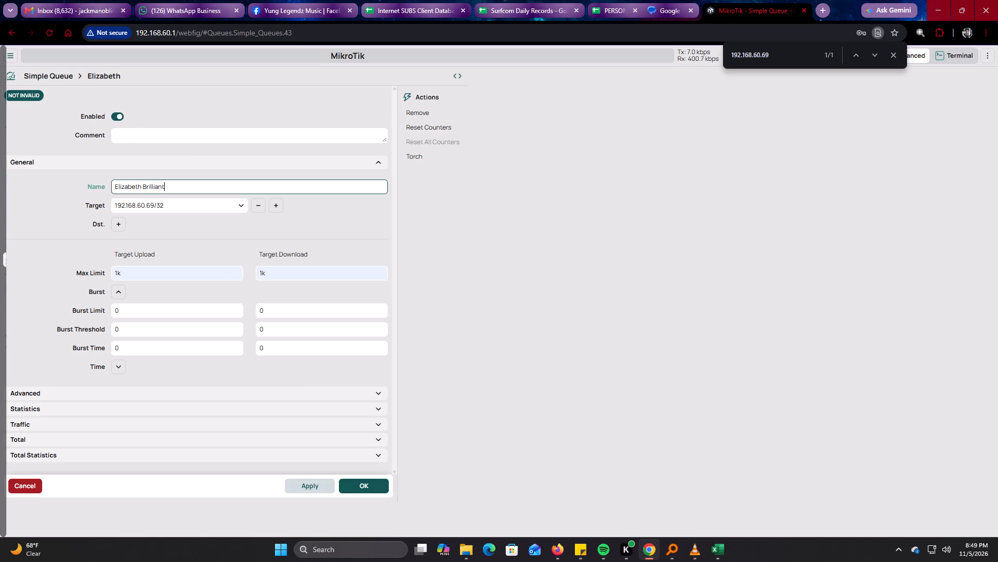
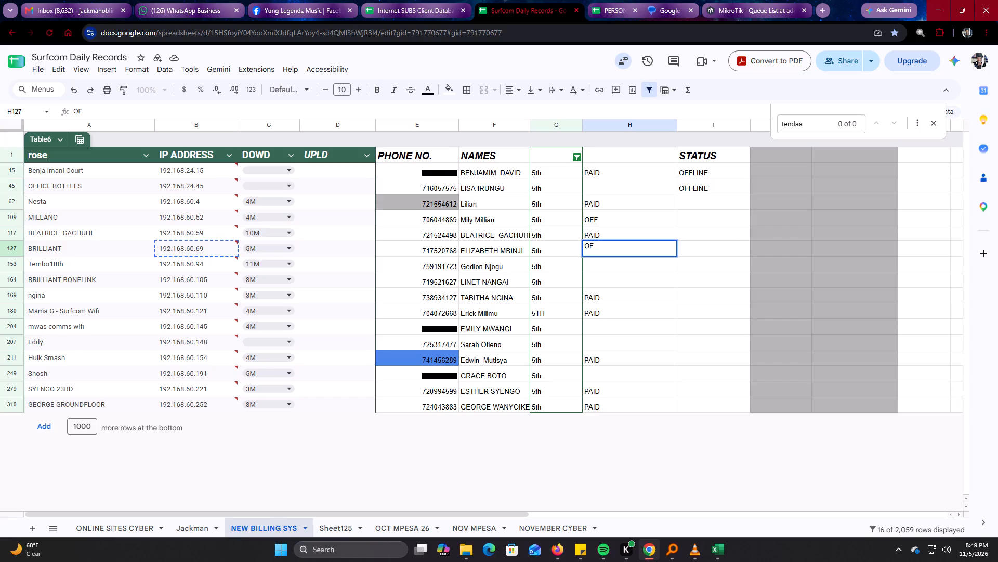
Mark the BRILLIANT client's row as OFF in column H (H127).
{"action": "key", "text": "f"}
{"action": "key", "text": "Return"}
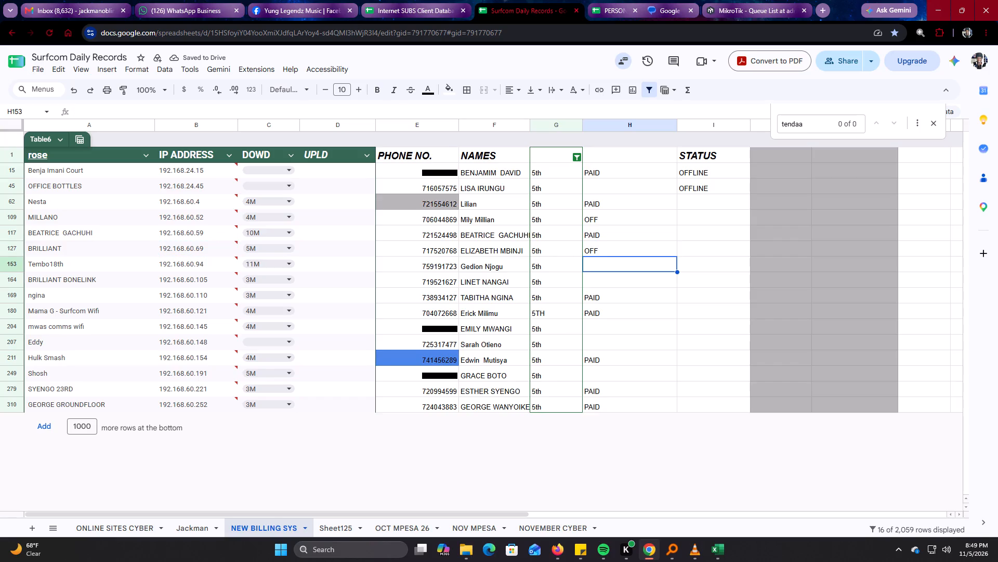
{"action": "type", "text": "PAID"}
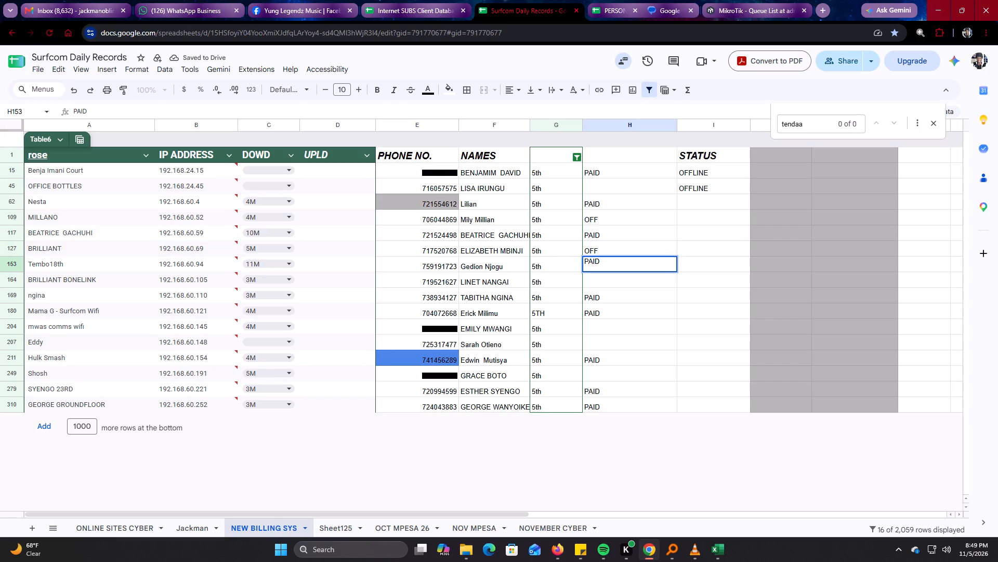
{"action": "key", "text": "Return"}
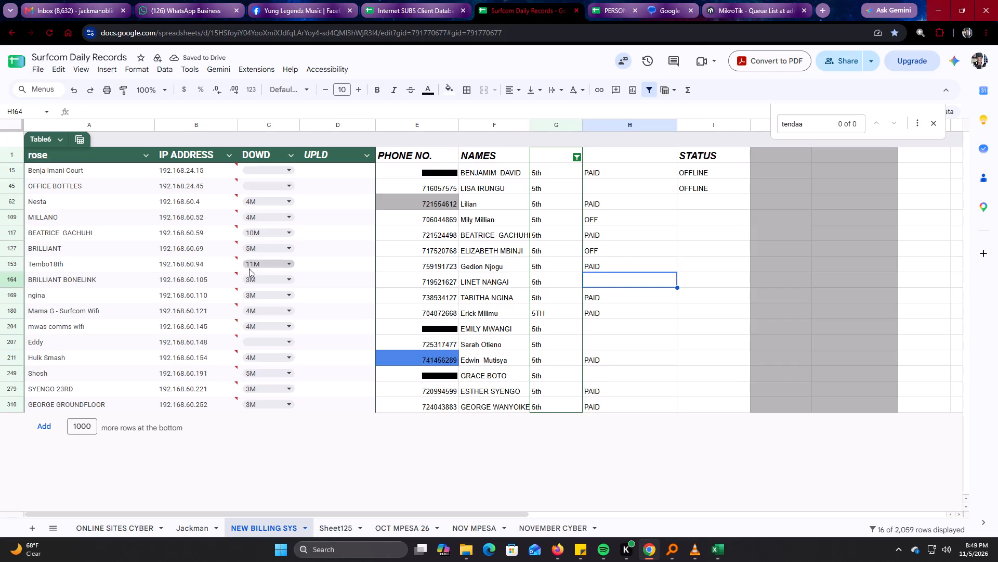
Look up BRILLIANT BONELINK's sheet IP 192.168.60.105 in the MikroTik simple queues and set that queue's upload max limit to 1k.
{"action": "left_click", "coordinate": [195, 280]}
{"action": "key", "text": "ctrl+c"}
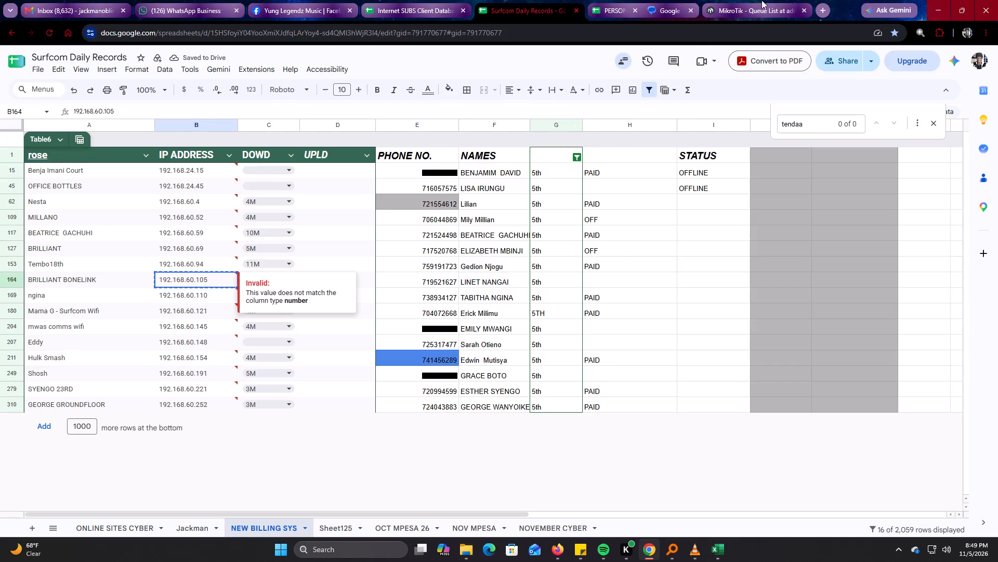
{"action": "left_click", "coordinate": [740, 0]}
{"action": "left_click_drag", "start_coordinate": [771, 53], "coordinate": [555, 80]}
{"action": "key", "text": "ctrl+v"}
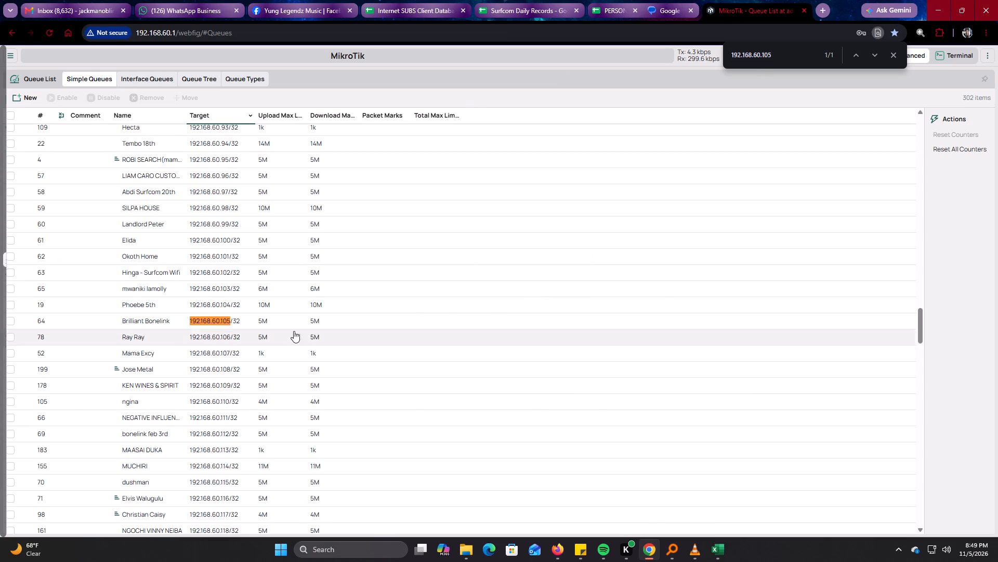
{"action": "left_click", "coordinate": [286, 317]}
{"action": "left_click_drag", "start_coordinate": [172, 277], "coordinate": [33, 287]}
{"action": "key", "text": "1"}
{"action": "left_click", "coordinate": [179, 301]}
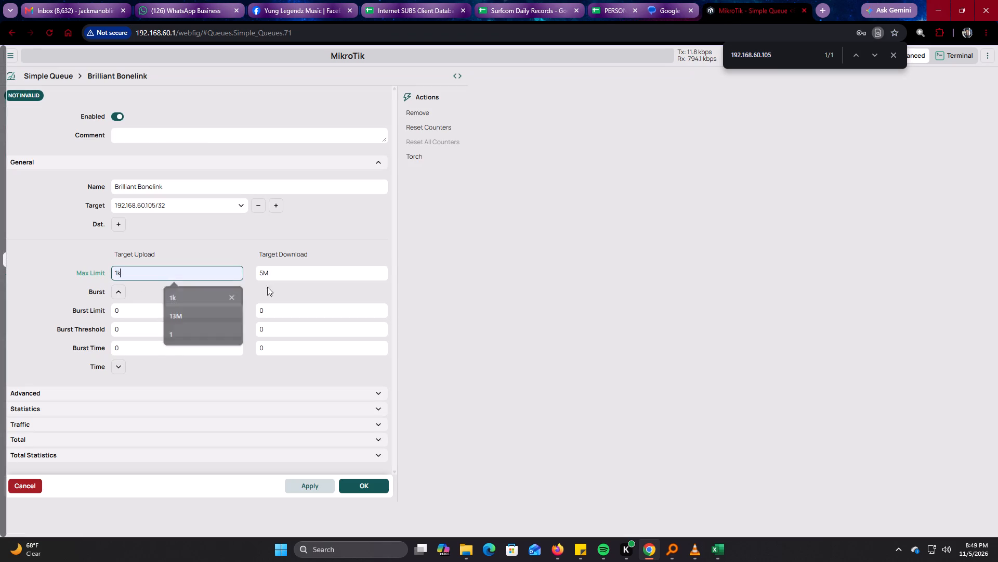
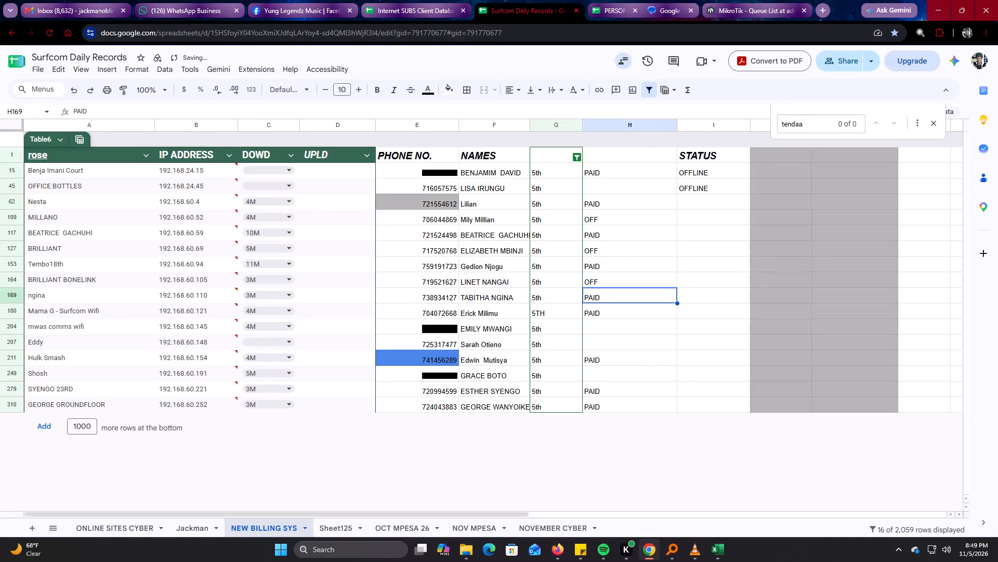
For the mwas comms wifi client, find the Myla queue in MikroTik's simple queues and set its upload and download max limits to 1k.
{"action": "left_click", "coordinate": [610, 333]}
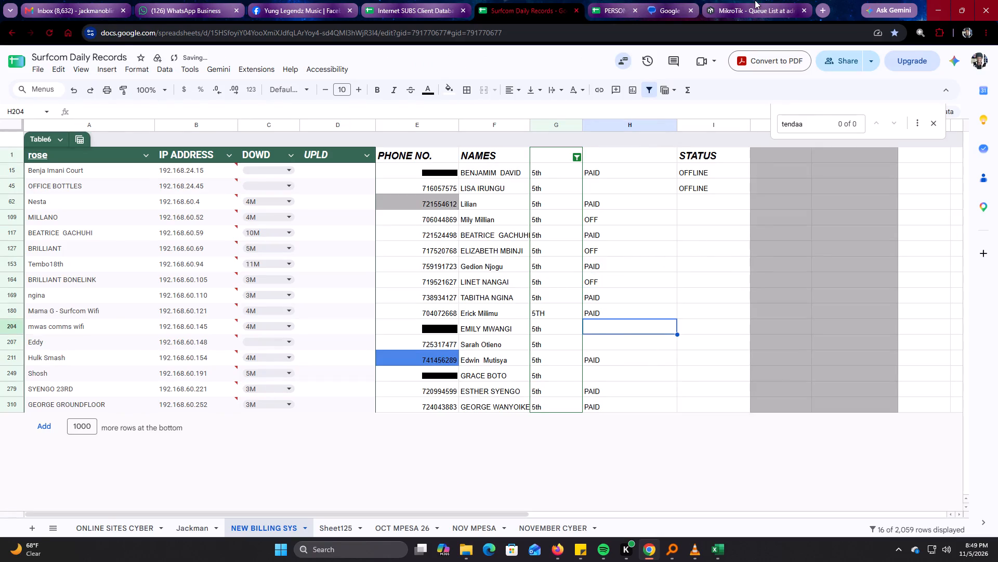
{"action": "left_click", "coordinate": [755, 0]}
{"action": "left_click_drag", "start_coordinate": [787, 49], "coordinate": [571, 78]}
{"action": "type", "text": "MYLA"}
{"action": "left_click", "coordinate": [181, 324]}
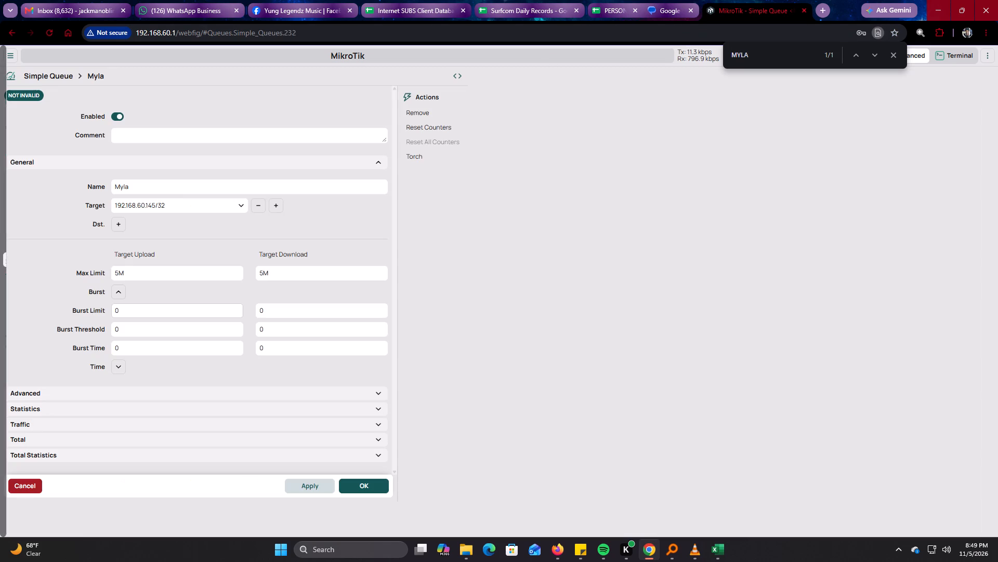
{"action": "left_click_drag", "start_coordinate": [165, 271], "coordinate": [89, 270]}
{"action": "key", "text": "1"}
{"action": "left_click", "coordinate": [205, 293]}
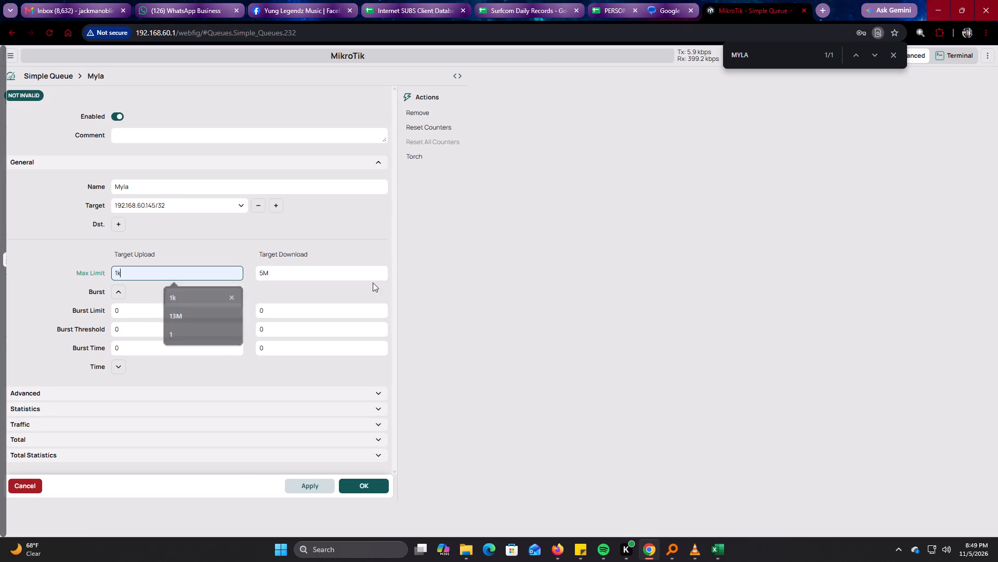
{"action": "left_click_drag", "start_coordinate": [350, 271], "coordinate": [268, 277]}
{"action": "key", "text": "1"}
{"action": "left_click_drag", "start_coordinate": [336, 275], "coordinate": [92, 285]}
{"action": "key", "text": "1"}
{"action": "left_click", "coordinate": [345, 296]}
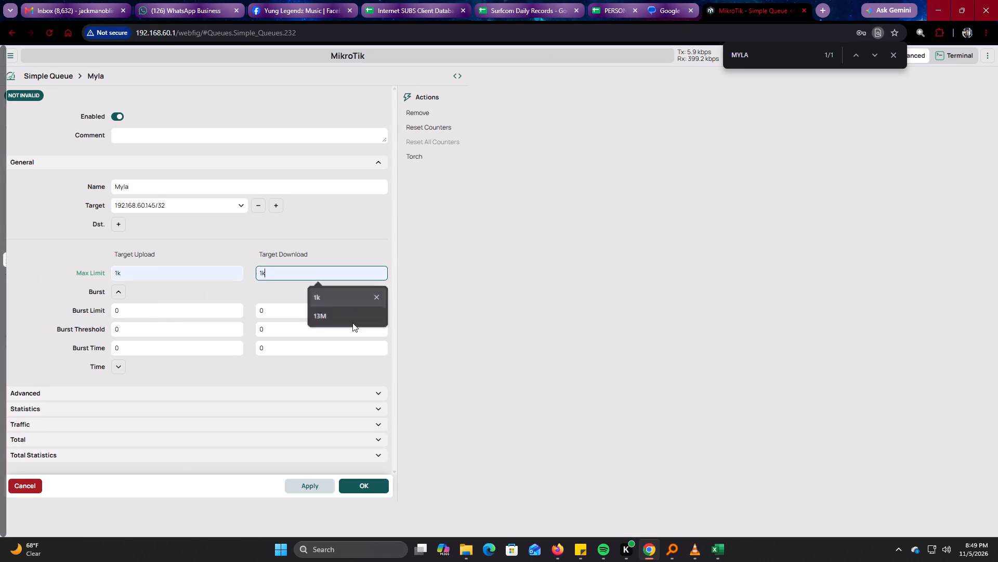
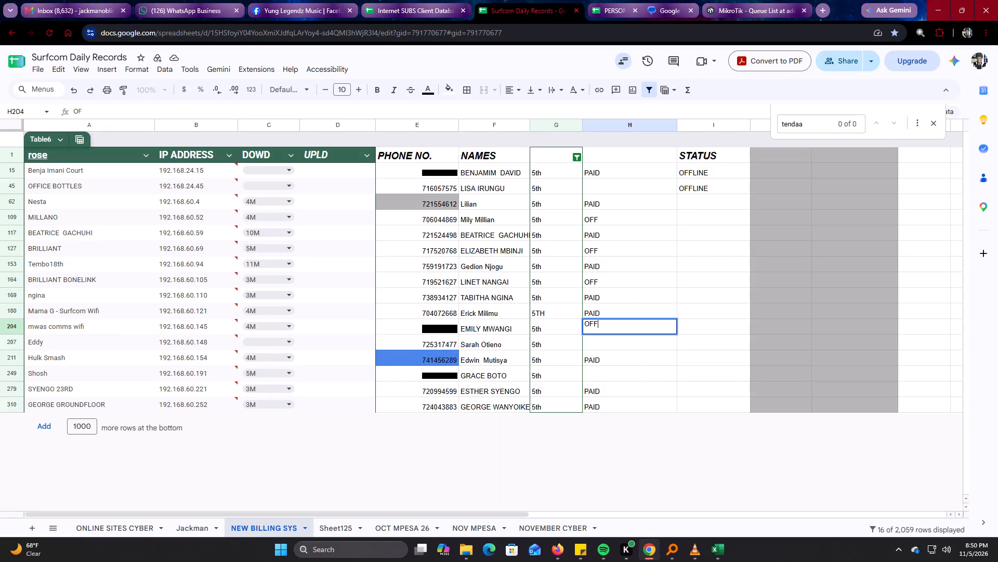
Finish marking the mwas comms wifi client OFF and mark the Eddy client PAID in the billing sheet's payment column.
{"action": "key", "text": "Return"}
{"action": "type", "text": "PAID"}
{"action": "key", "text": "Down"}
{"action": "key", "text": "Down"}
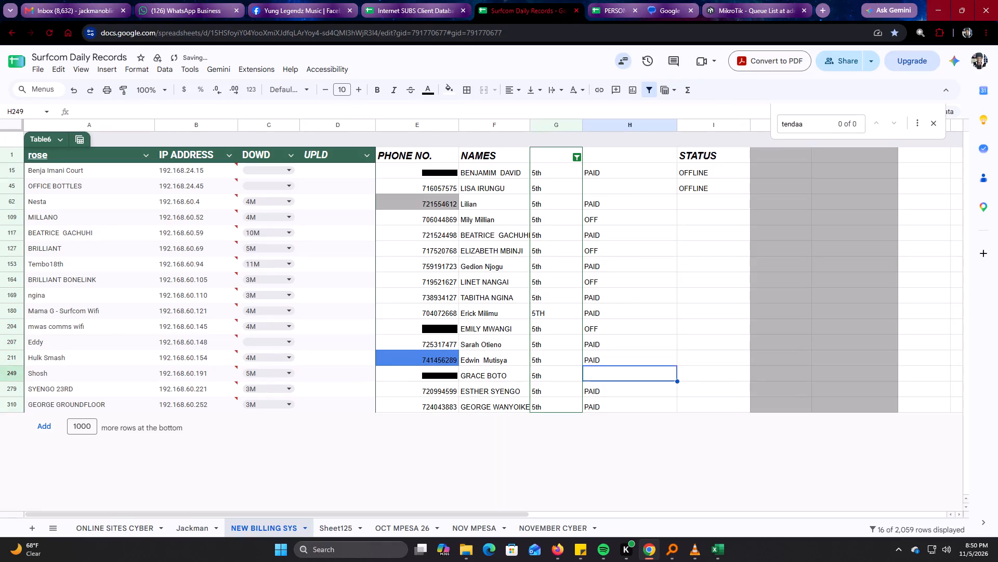
Enter pend in column H for the Shosh client's row (H249).
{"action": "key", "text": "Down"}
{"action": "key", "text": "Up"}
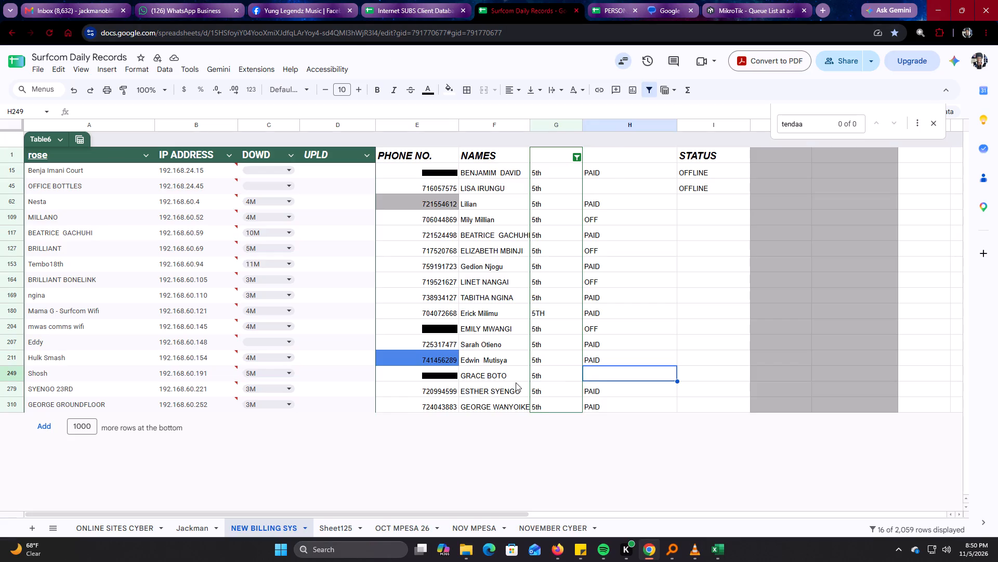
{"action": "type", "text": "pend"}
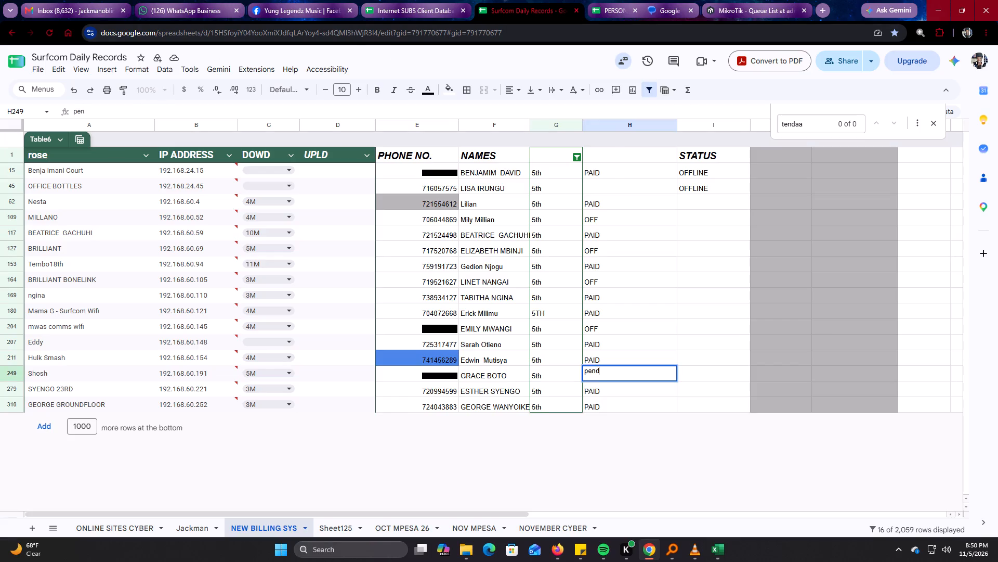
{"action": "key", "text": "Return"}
Enter pend in column H for the OFFICE BOTTLES row (H45).
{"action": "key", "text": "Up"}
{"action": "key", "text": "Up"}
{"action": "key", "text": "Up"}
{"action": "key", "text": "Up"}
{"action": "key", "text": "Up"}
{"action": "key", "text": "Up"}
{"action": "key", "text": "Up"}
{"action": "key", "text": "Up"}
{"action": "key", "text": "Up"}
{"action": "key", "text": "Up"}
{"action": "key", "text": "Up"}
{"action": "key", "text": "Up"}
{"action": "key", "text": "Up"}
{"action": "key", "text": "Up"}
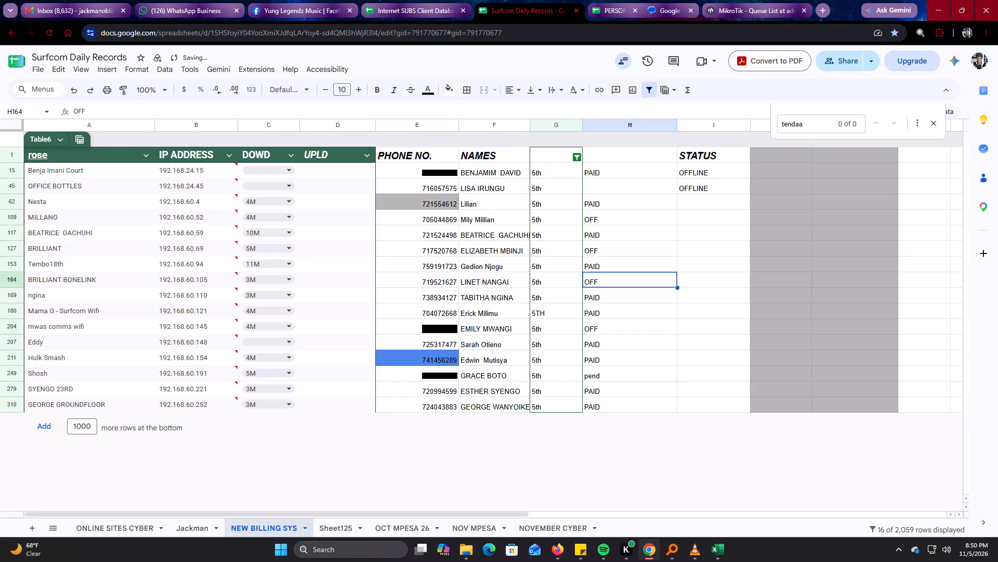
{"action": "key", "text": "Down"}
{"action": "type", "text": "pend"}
{"action": "left_click", "coordinate": [687, 301]}
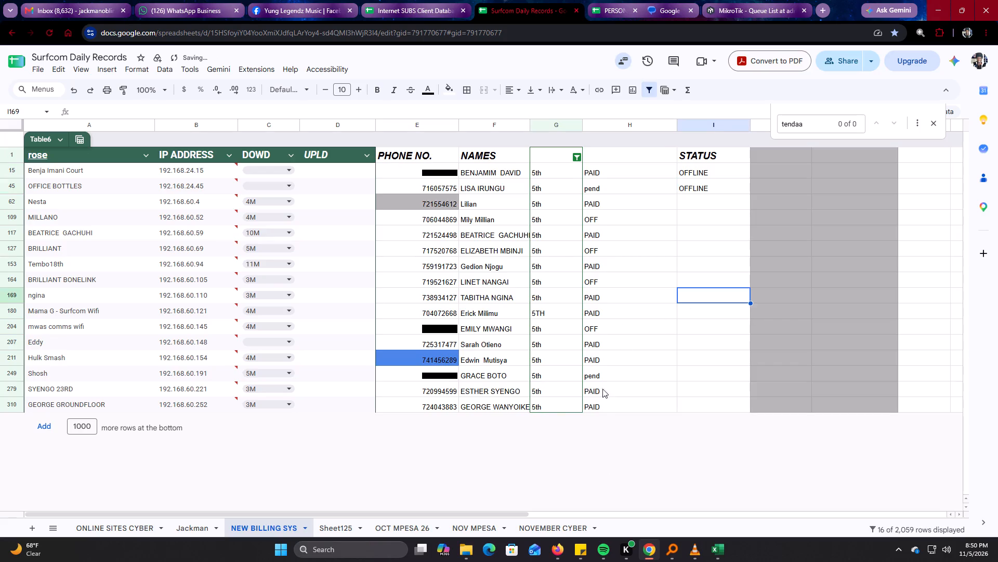
Italicize both pend entries in column H, in the Shosh and OFFICE BOTTLES rows.
{"action": "left_click", "coordinate": [606, 379]}
{"action": "left_click", "coordinate": [622, 182], "text": "ctrl"}
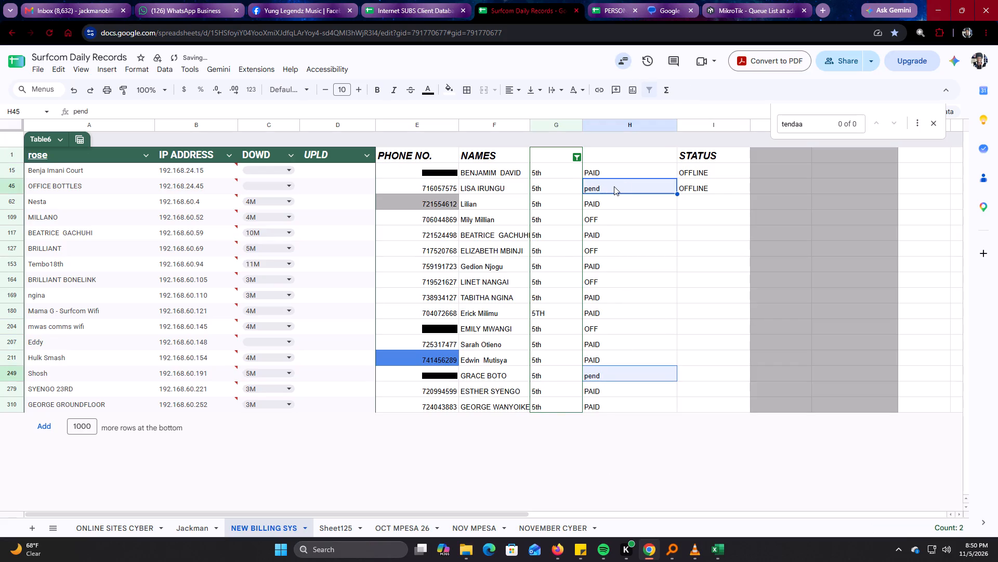
{"action": "key", "text": "ctrl+i"}
{"action": "left_click", "coordinate": [738, 316]}
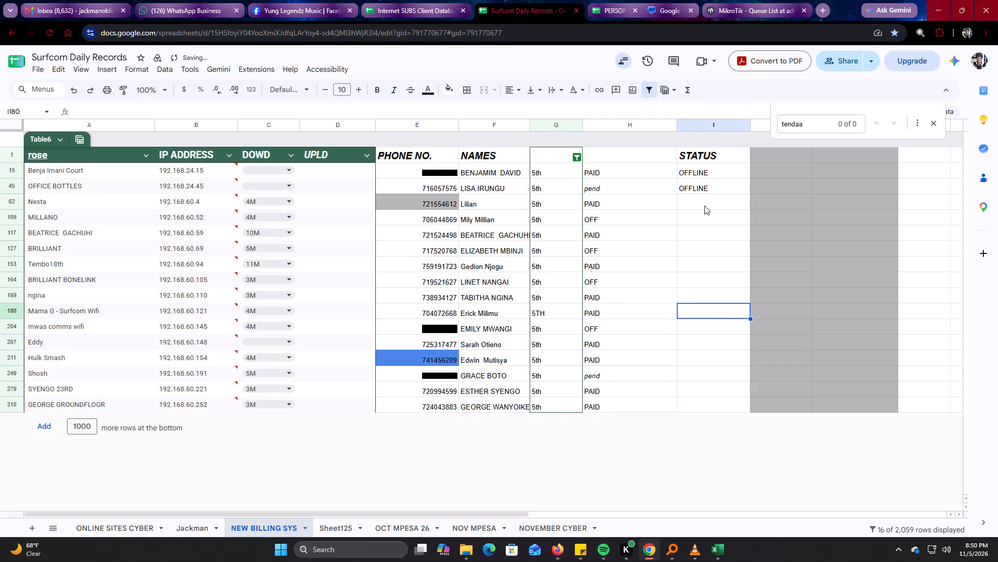
{"action": "left_click", "coordinate": [714, 265]}
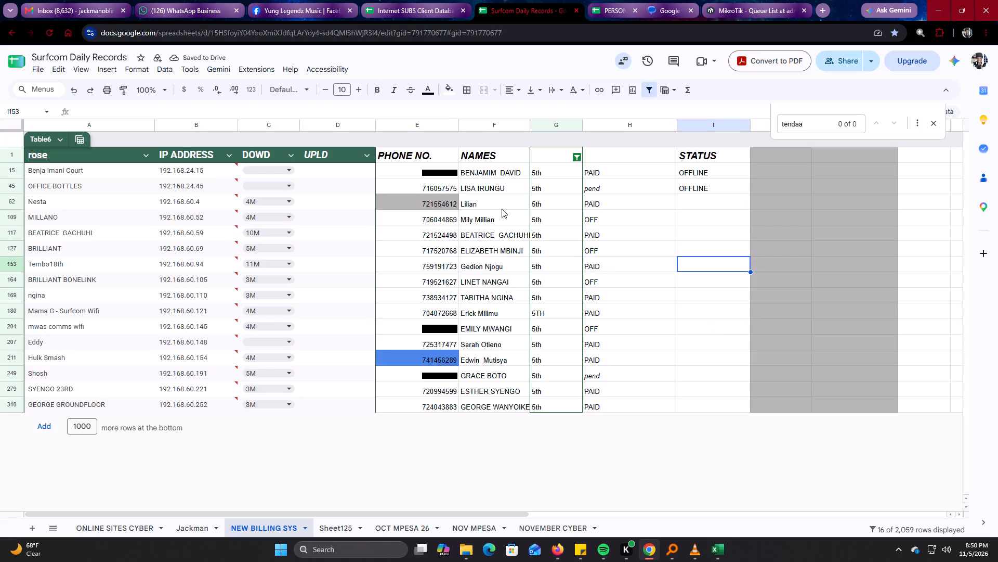
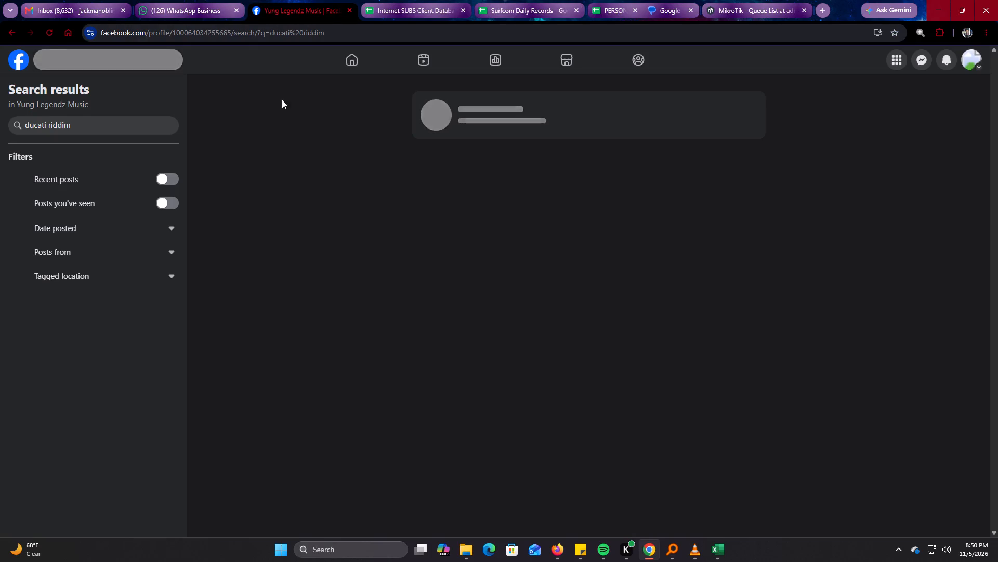
Close the Facebook search results page for Yung Legendz Music.
{"action": "left_click", "coordinate": [351, 7]}
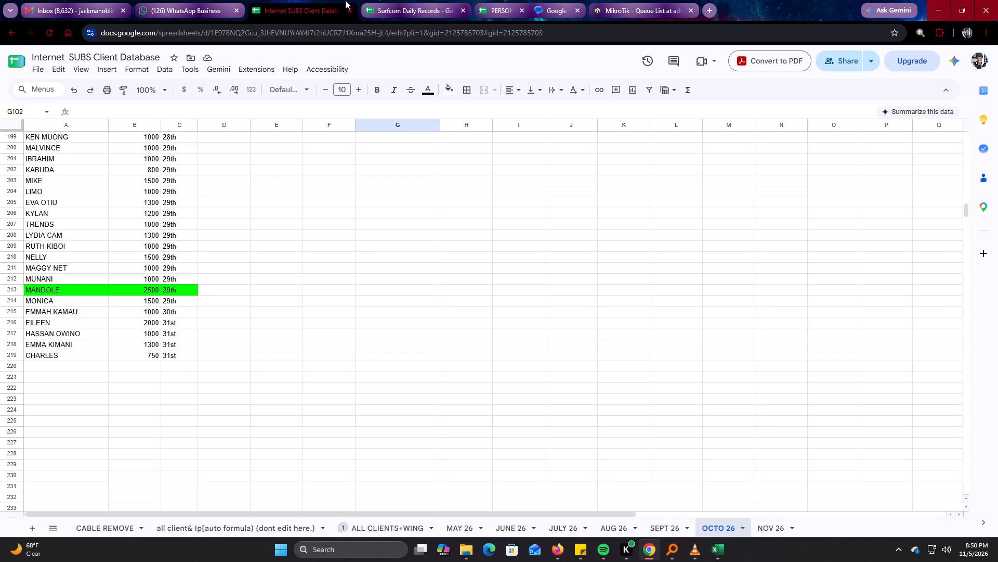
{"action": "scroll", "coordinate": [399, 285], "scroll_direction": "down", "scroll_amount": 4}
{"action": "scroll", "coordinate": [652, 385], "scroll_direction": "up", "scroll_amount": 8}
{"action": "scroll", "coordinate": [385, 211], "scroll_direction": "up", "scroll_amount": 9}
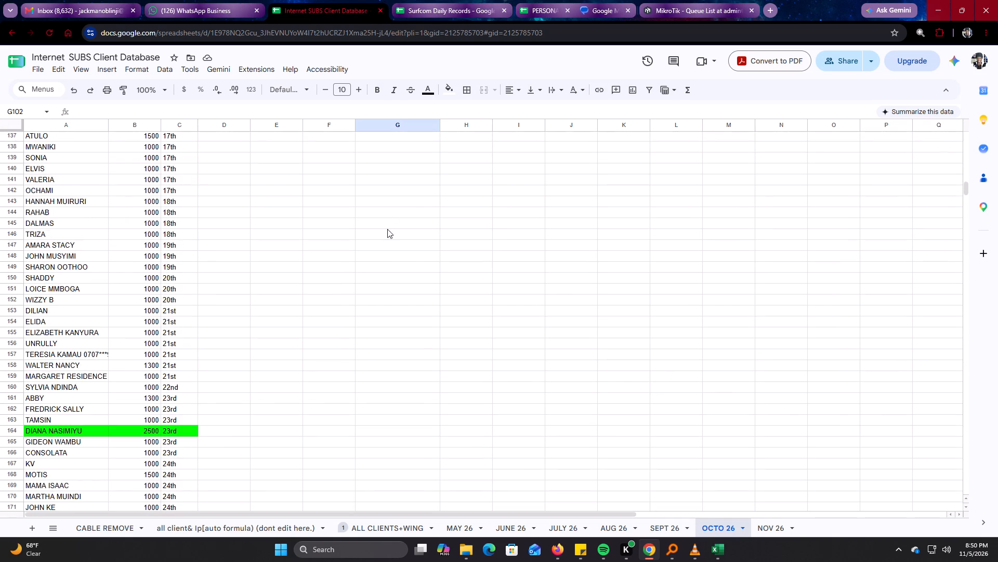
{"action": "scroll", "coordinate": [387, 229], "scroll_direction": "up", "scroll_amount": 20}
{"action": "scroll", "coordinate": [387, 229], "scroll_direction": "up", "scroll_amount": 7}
Return to the NEW BILLING SYS sheet in Surfcom Daily Records and dismiss the leftover "tendaa" search.
{"action": "left_click", "coordinate": [447, 0]}
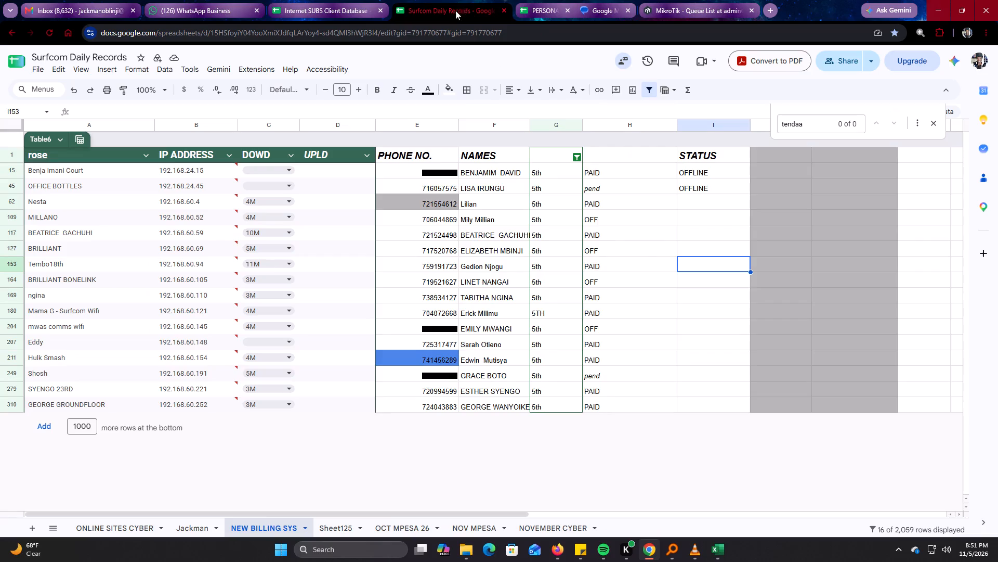
{"action": "scroll", "coordinate": [572, 245], "scroll_direction": "up", "scroll_amount": 8}
{"action": "left_click", "coordinate": [703, 220]}
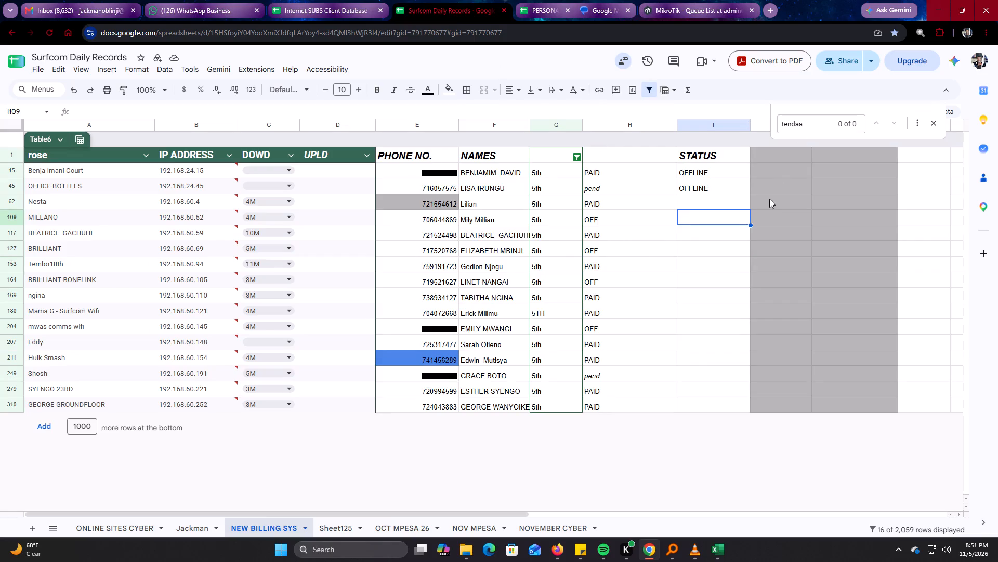
{"action": "scroll", "coordinate": [763, 213], "scroll_direction": "up", "scroll_amount": 9}
{"action": "left_click", "coordinate": [930, 125]}
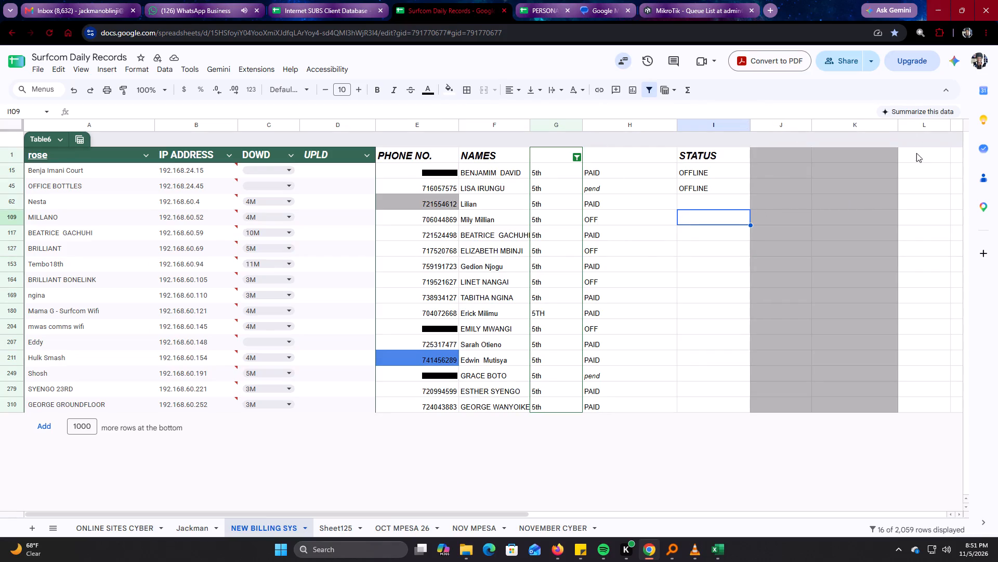